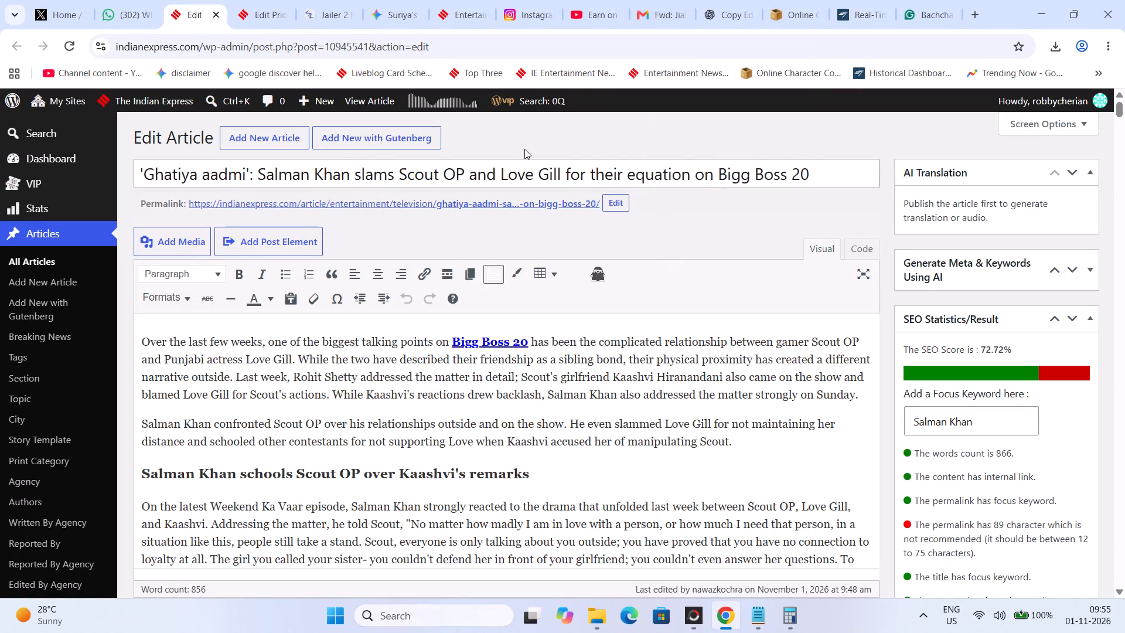
Shorten the article's permalink slug by removing the leading "ghatiya-aadmi-" so it starts with "salman-khan-slams".
{"action": "left_click", "coordinate": [262, 180]}
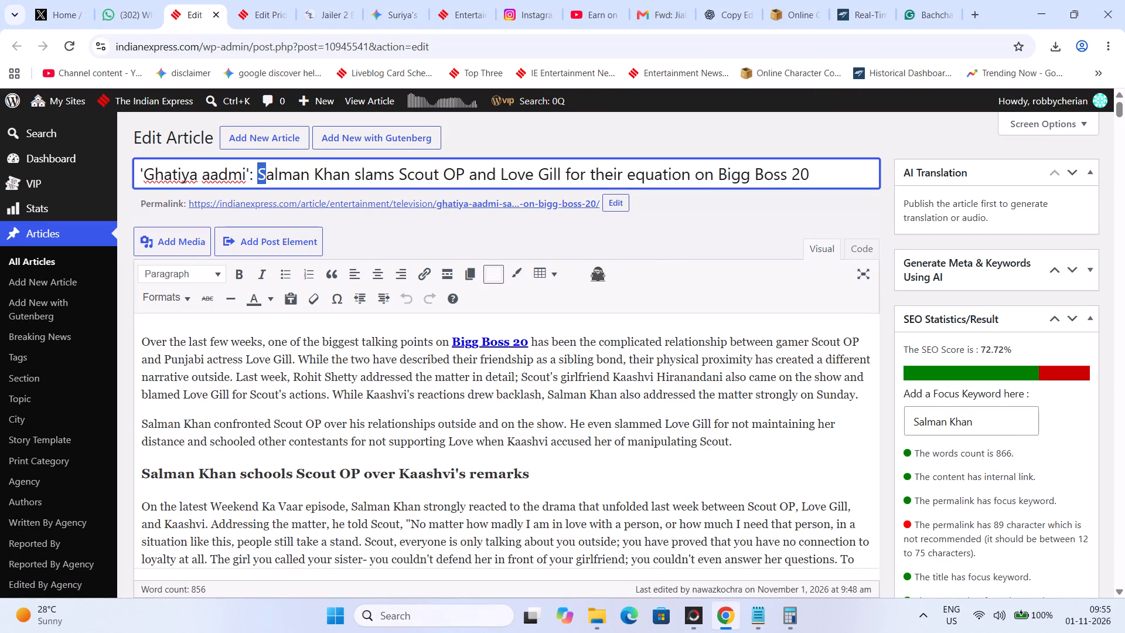
{"action": "left_click", "coordinate": [625, 207]}
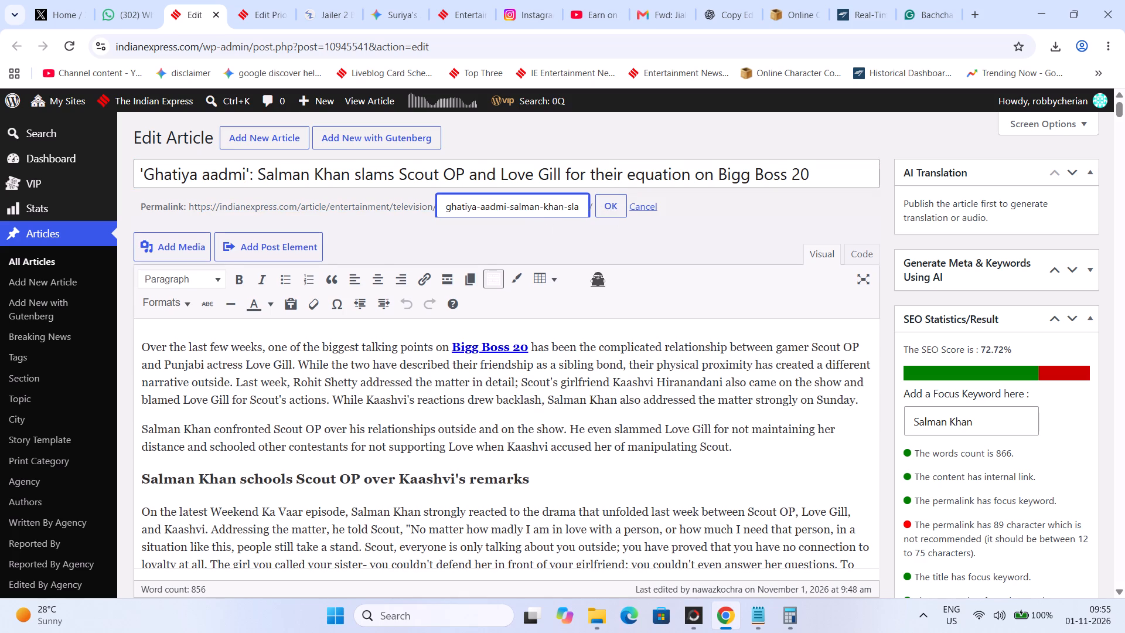
{"action": "left_click_drag", "start_coordinate": [510, 209], "coordinate": [381, 198]}
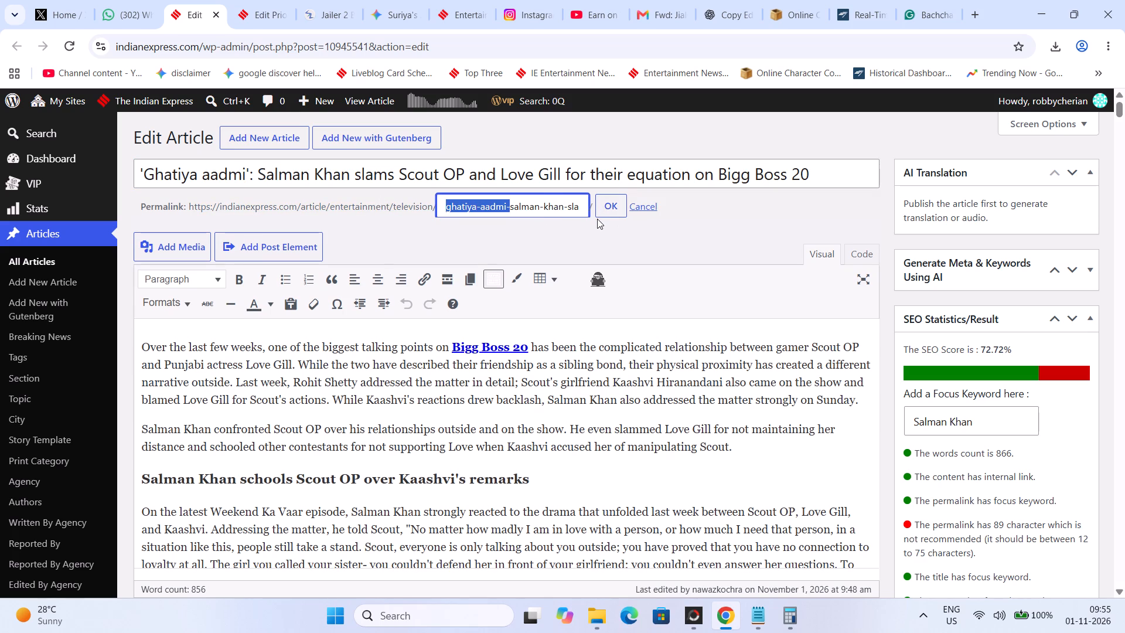
{"action": "key", "text": "BackSpace"}
{"action": "key", "text": "Right"}
{"action": "key", "text": "Right"}
{"action": "key", "text": "Right"}
{"action": "key", "text": "Right"}
{"action": "key", "text": "Right"}
{"action": "key", "text": "Right"}
{"action": "key", "text": "Right"}
{"action": "key", "text": "Right"}
{"action": "key", "text": "Right"}
{"action": "key", "text": "Right"}
{"action": "key", "text": "Right"}
{"action": "key", "text": "Right"}
{"action": "key", "text": "Right"}
{"action": "key", "text": "Right"}
{"action": "key", "text": "Right"}
{"action": "key", "text": "Right"}
{"action": "key", "text": "Right"}
{"action": "key", "text": "Right"}
{"action": "key", "text": "Right"}
{"action": "key", "text": "Right"}
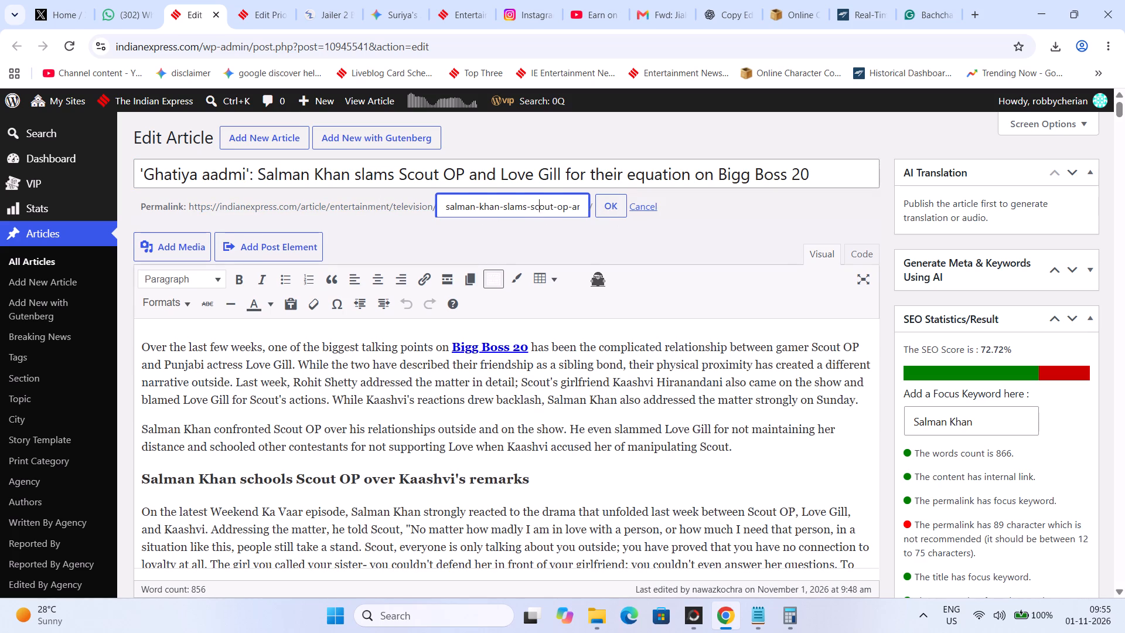
{"action": "key", "text": "Down"}
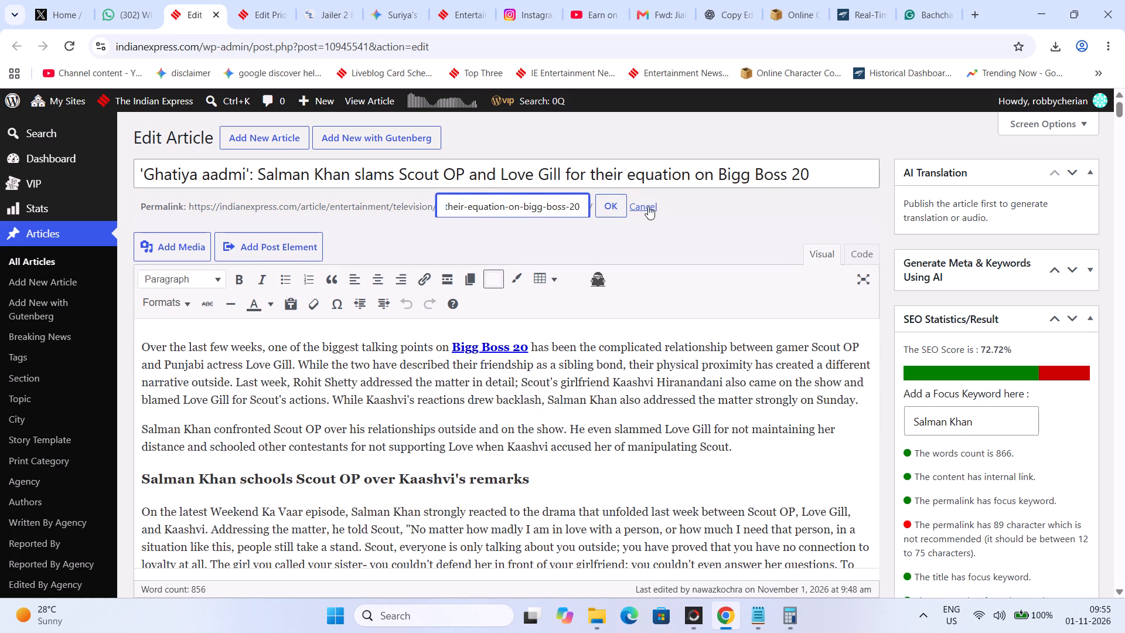
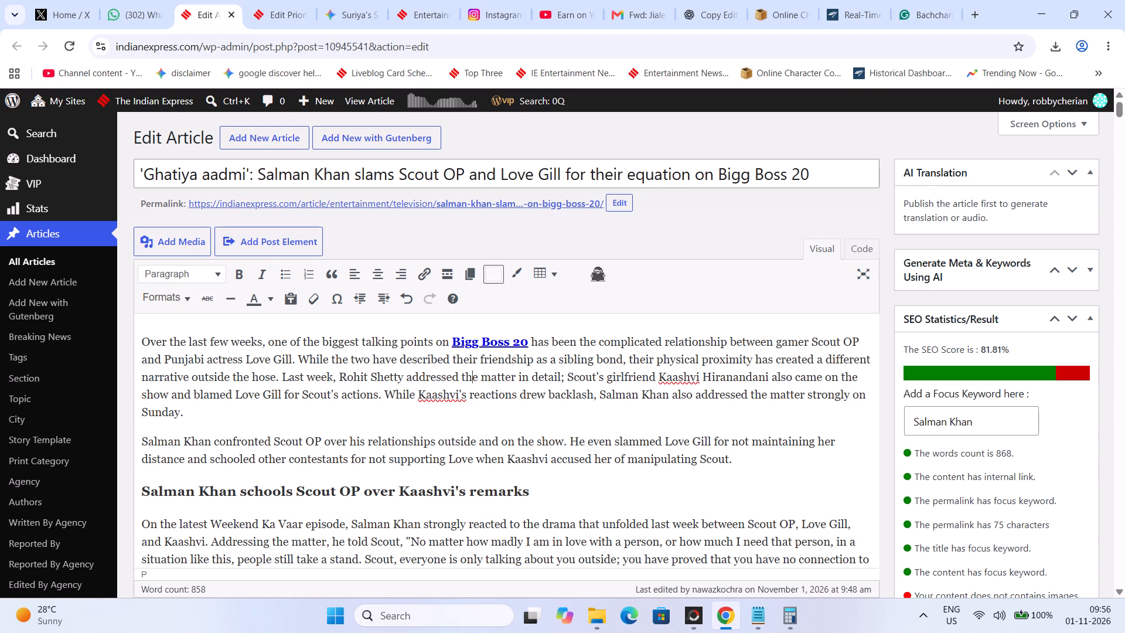
Replace the semicolon after "in detail" in the opening paragraph with "and".
{"action": "key", "text": "Left"}
{"action": "key", "text": "Left"}
{"action": "key", "text": "Right"}
{"action": "key", "text": "BackSpace"}
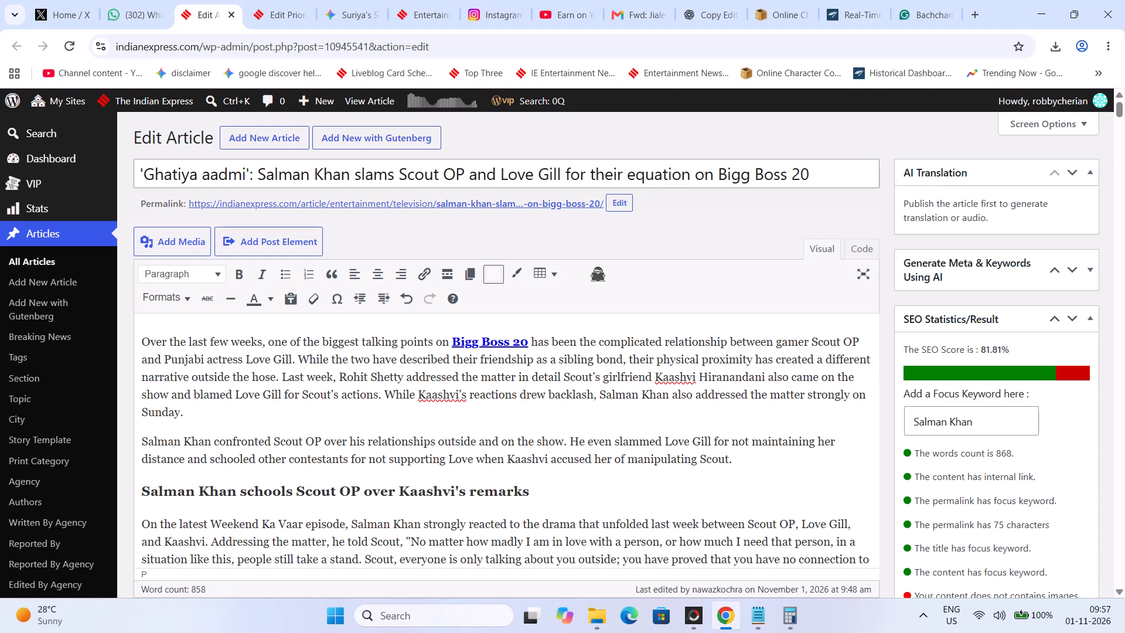
{"action": "key", "text": "space"}
{"action": "type", "text": "and"}
{"action": "key", "text": "Right"}
{"action": "key", "text": "Right"}
{"action": "key", "text": "Right"}
{"action": "key", "text": "Right"}
{"action": "key", "text": "Right"}
{"action": "key", "text": "Right"}
{"action": "key", "text": "Right"}
{"action": "key", "text": "Right"}
{"action": "key", "text": "Right"}
{"action": "key", "text": "Right"}
{"action": "key", "text": "Right"}
{"action": "key", "text": "Right"}
{"action": "key", "text": "Right"}
{"action": "key", "text": "Right"}
{"action": "key", "text": "Right"}
{"action": "key", "text": "Right"}
{"action": "key", "text": "Right"}
{"action": "key", "text": "Right"}
{"action": "key", "text": "Right"}
{"action": "key", "text": "Right"}
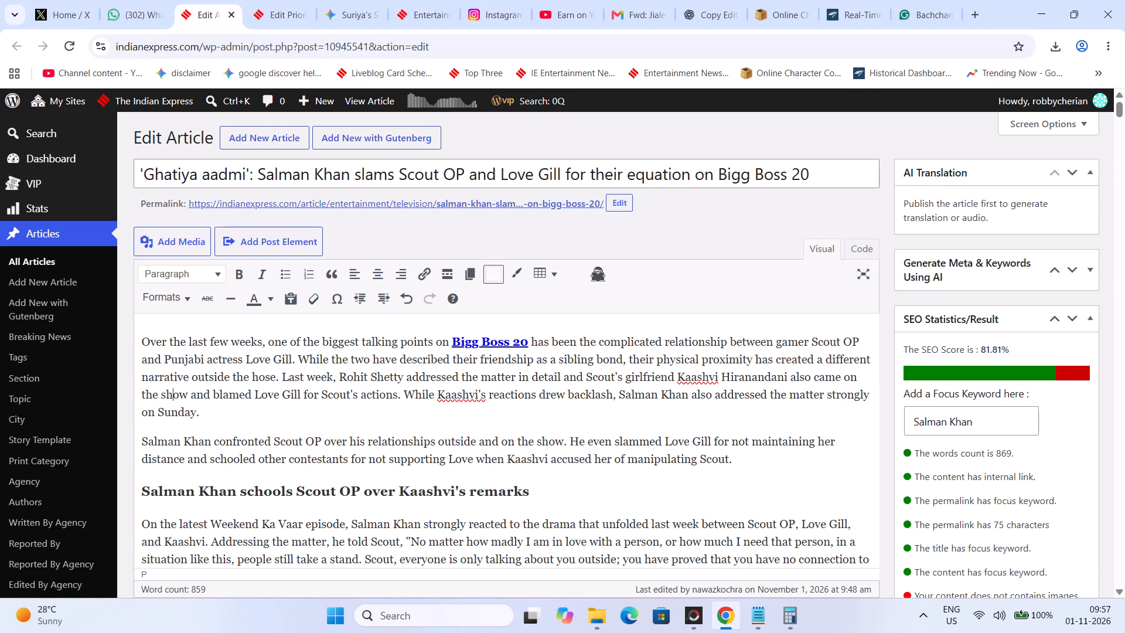
{"action": "key", "text": "Left"}
{"action": "key", "text": "Left"}
{"action": "key", "text": "Left"}
{"action": "key", "text": "Left"}
{"action": "key", "text": "Left"}
{"action": "key", "text": "Left"}
{"action": "key", "text": "Left"}
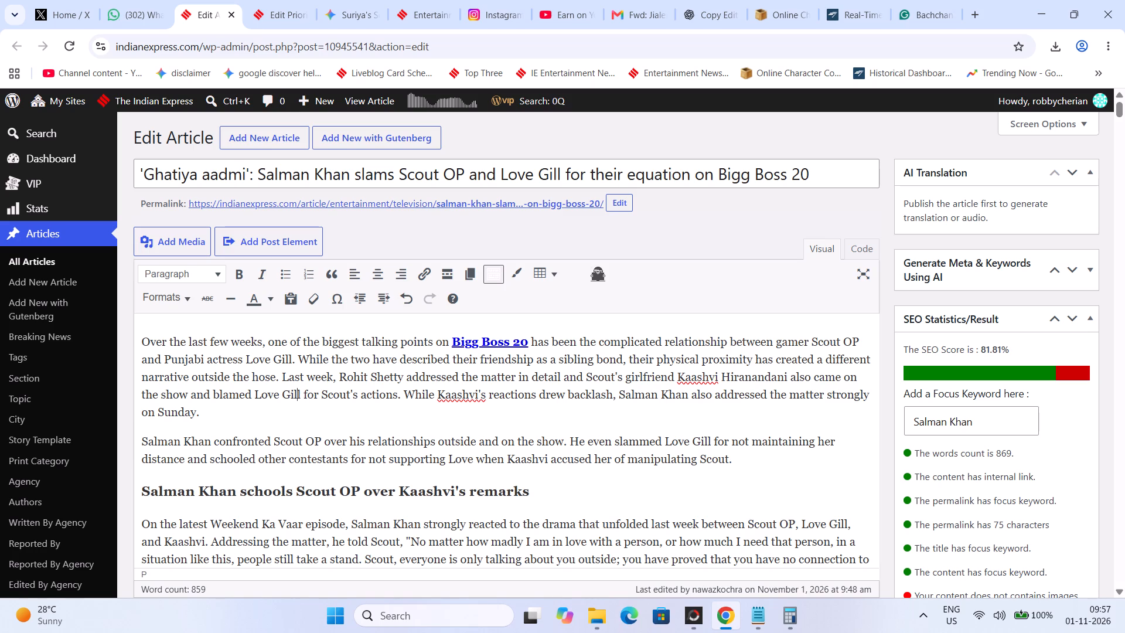
{"action": "key", "text": "Right"}
{"action": "key", "text": "BackSpace"}
{"action": "key", "text": "BackSpace"}
{"action": "key", "text": "BackSpace"}
{"action": "key", "text": "BackSpace"}
{"action": "key", "text": "BackSpace"}
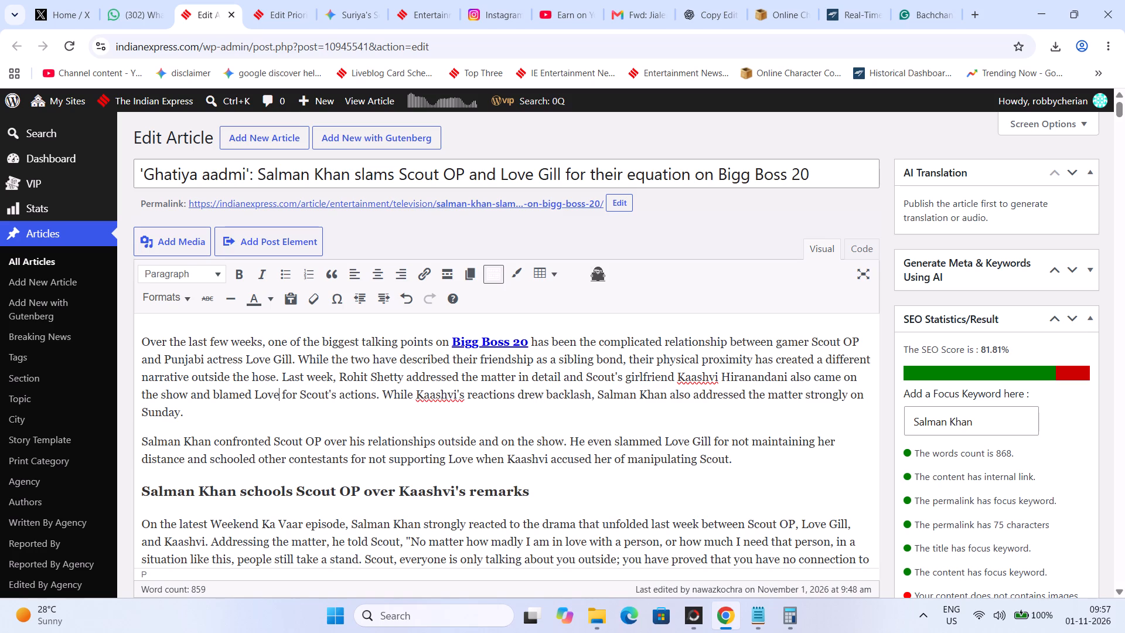
Replace "While Kaashvi's reactions drew backlash," in the opening paragraph with "On Saturday, host" before Salman Khan's name.
{"action": "key", "text": "Right"}
{"action": "key", "text": "Right"}
{"action": "key", "text": "Right"}
{"action": "key", "text": "Right"}
{"action": "key", "text": "Right"}
{"action": "key", "text": "Right"}
{"action": "key", "text": "Right"}
{"action": "key", "text": "Right"}
{"action": "key", "text": "Right"}
{"action": "key", "text": "Right"}
{"action": "key", "text": "Right"}
{"action": "key", "text": "Right"}
{"action": "key", "text": "Right"}
{"action": "key", "text": "Right"}
{"action": "key", "text": "Right"}
{"action": "key", "text": "Right"}
{"action": "key", "text": "Right"}
{"action": "key", "text": "Right"}
{"action": "key", "text": "Right"}
{"action": "key", "text": "Right"}
{"action": "key", "text": "Right"}
{"action": "key", "text": "Delete"}
{"action": "key", "text": "Delete"}
{"action": "key", "text": "Delete"}
{"action": "key", "text": "Delete"}
{"action": "key", "text": "Delete"}
{"action": "key", "text": "Delete"}
{"action": "key", "text": "Delete"}
{"action": "key", "text": "Delete"}
{"action": "key", "text": "Delete"}
{"action": "key", "text": "Delete"}
{"action": "key", "text": "Delete"}
{"action": "key", "text": "Delete"}
{"action": "key", "text": "Delete"}
{"action": "key", "text": "Delete"}
{"action": "key", "text": "Delete"}
{"action": "key", "text": "Delete"}
{"action": "key", "text": "Delete"}
{"action": "key", "text": "Delete"}
{"action": "key", "text": "Delete"}
{"action": "key", "text": "Delete"}
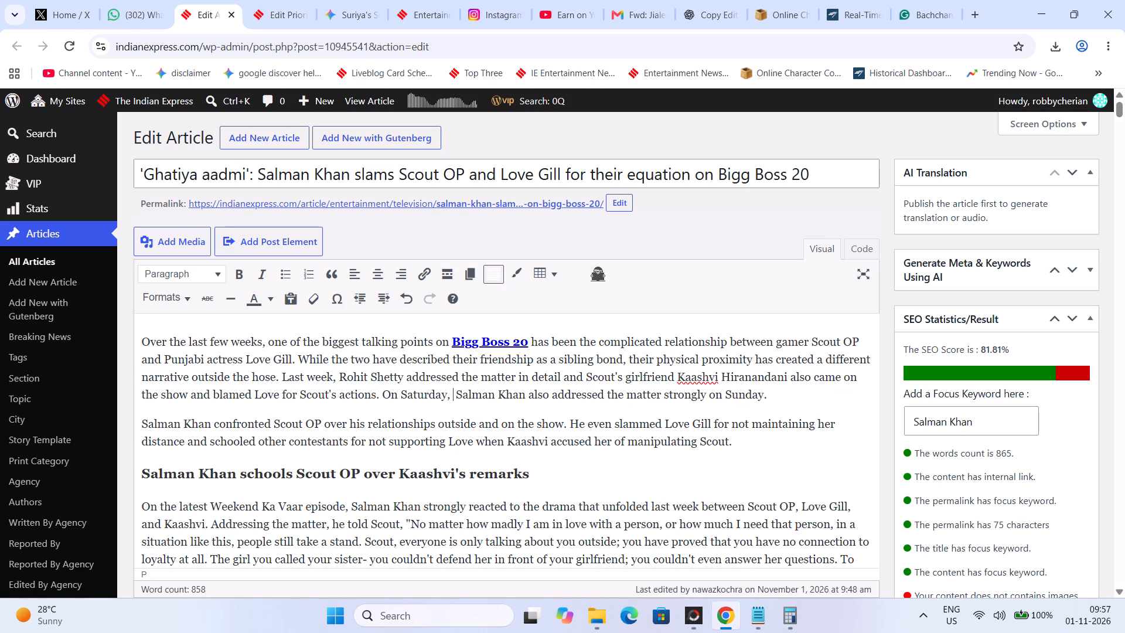
{"action": "type", "text": "host"}
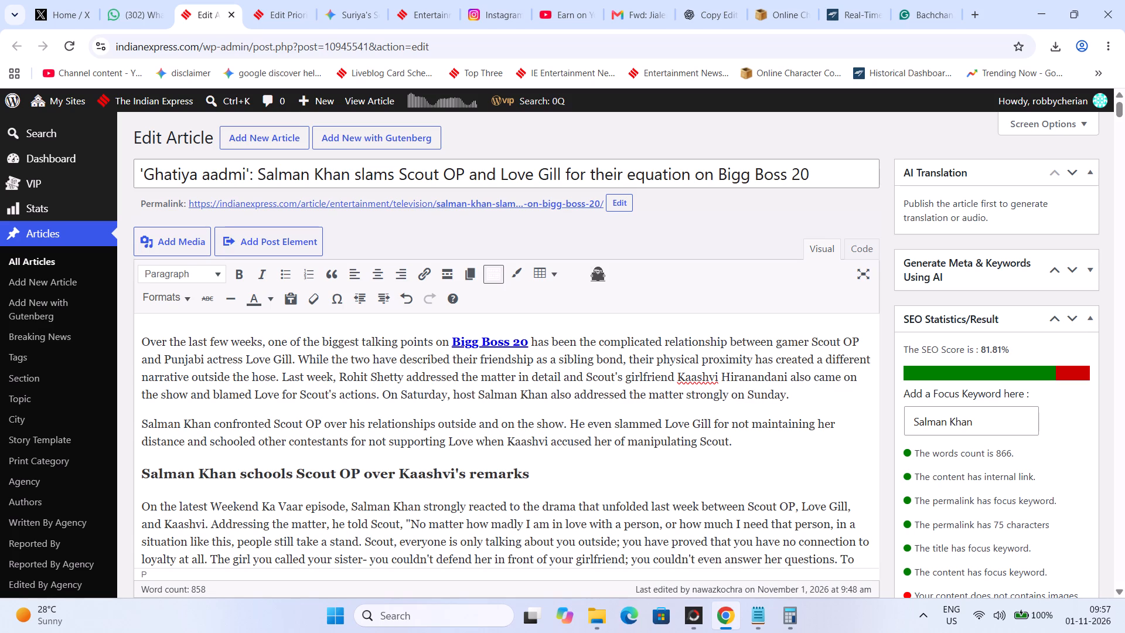
Remove "strongly on Sunday" from the end of the opening paragraph and close the sentence with a full stop after "matter".
{"action": "left_click_drag", "start_coordinate": [686, 392], "coordinate": [844, 394]}
{"action": "key", "text": "BackSpace"}
{"action": "key", "text": "BackSpace"}
{"action": "key", "text": "period"}
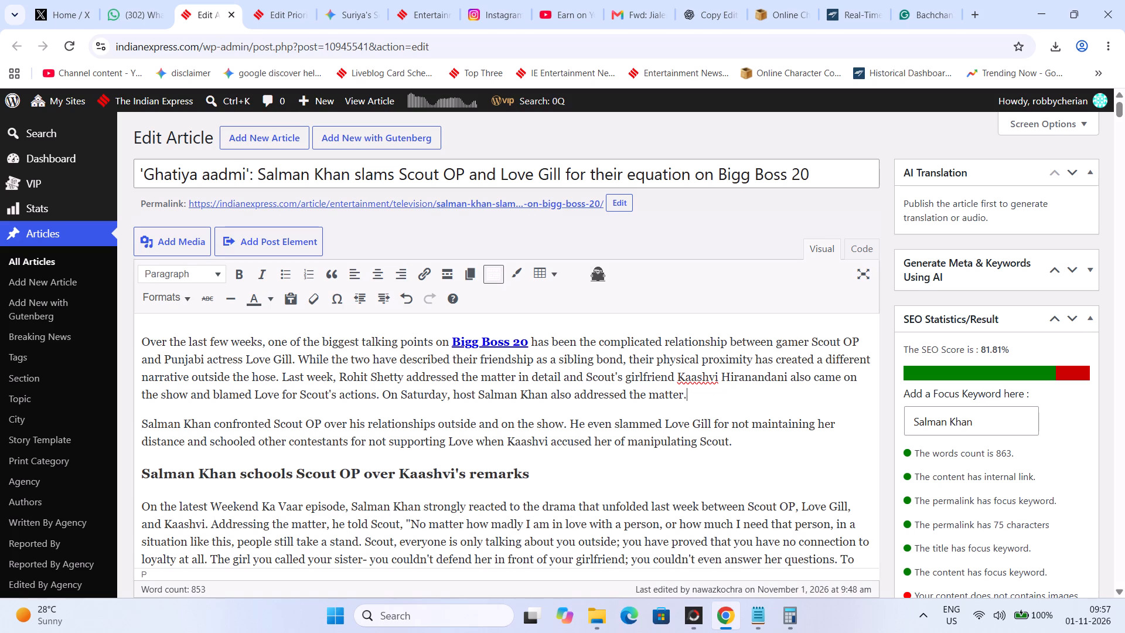
{"action": "triple_click", "coordinate": [583, 374]}
{"action": "key", "text": "ctrl+c"}
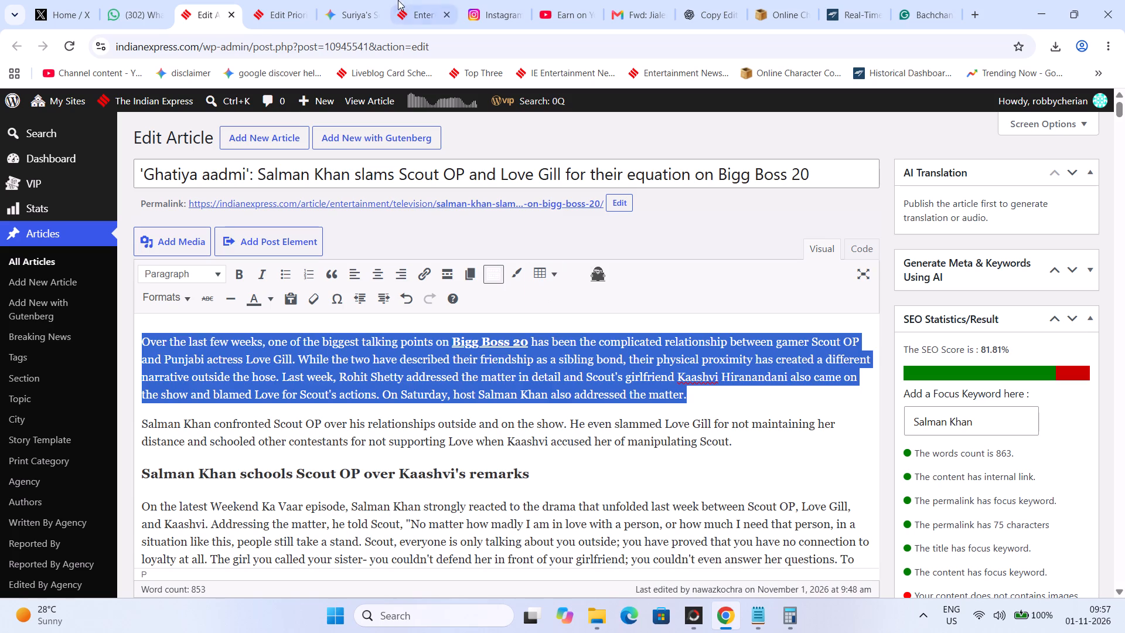
{"action": "left_click", "coordinate": [681, 0]}
{"action": "left_click", "coordinate": [546, 550]}
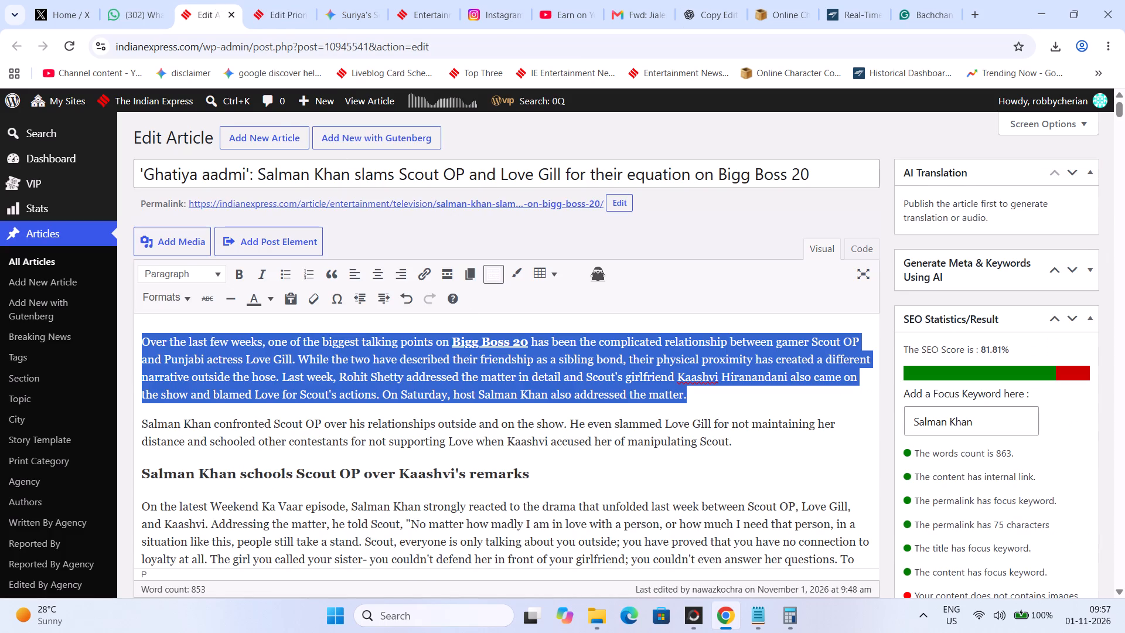
Paste ChatGPT's corrected version as a new paragraph directly below the article's existing opening paragraph.
{"action": "left_click", "coordinate": [761, 407]}
{"action": "left_click", "coordinate": [715, 396]}
{"action": "key", "text": "Return"}
{"action": "right_click", "coordinate": [285, 389]}
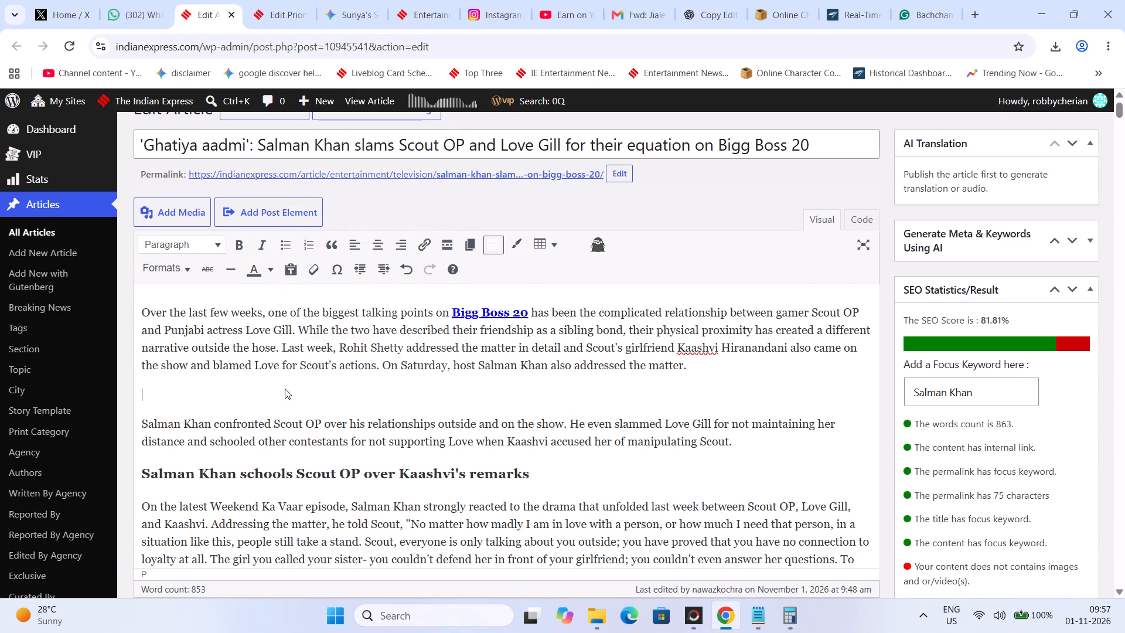
{"action": "left_click", "coordinate": [342, 246]}
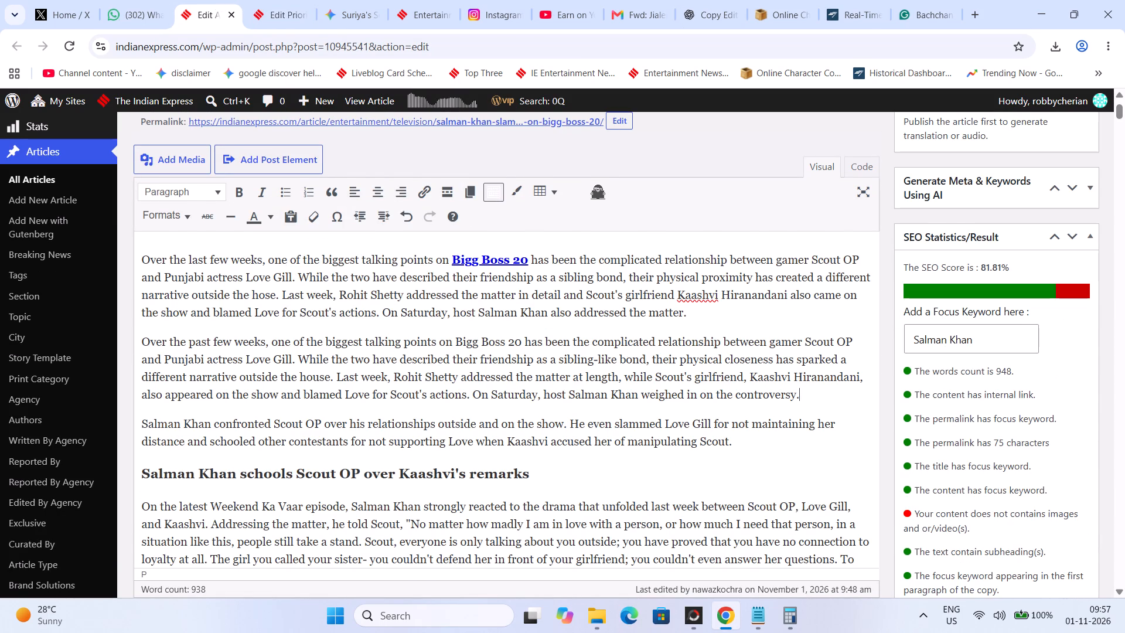
Move the linked "Bigg Boss 20" text from the old opening paragraph over the unlinked "Bigg Boss 20" in the corrected paragraph.
{"action": "left_click_drag", "start_coordinate": [452, 249], "coordinate": [529, 253]}
{"action": "key", "text": "ctrl+x"}
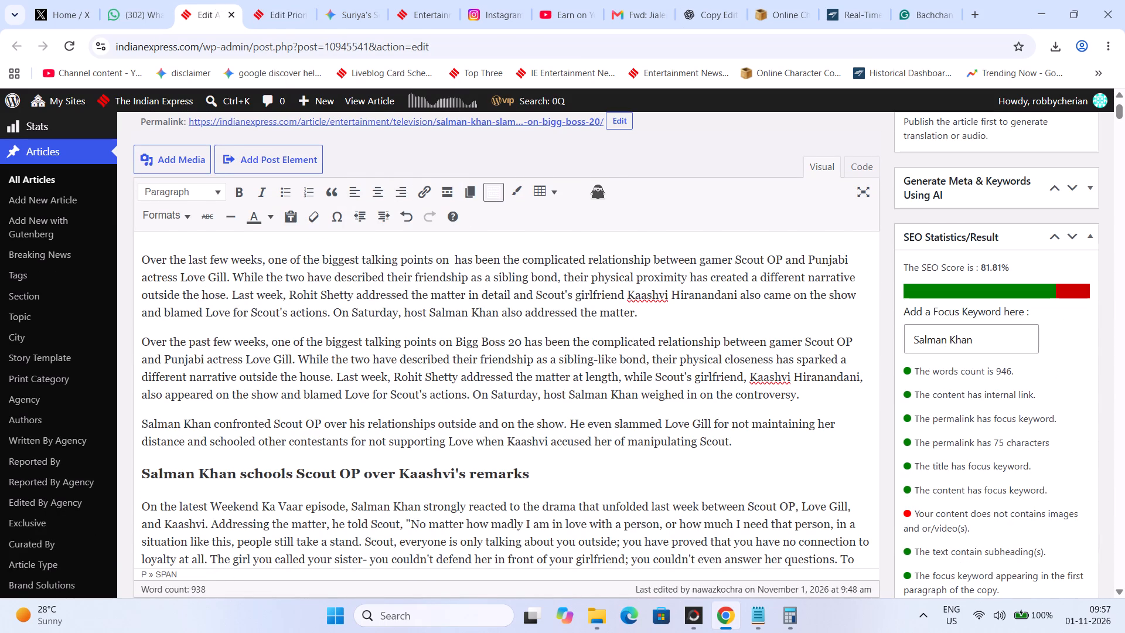
{"action": "left_click_drag", "start_coordinate": [458, 336], "coordinate": [519, 343]}
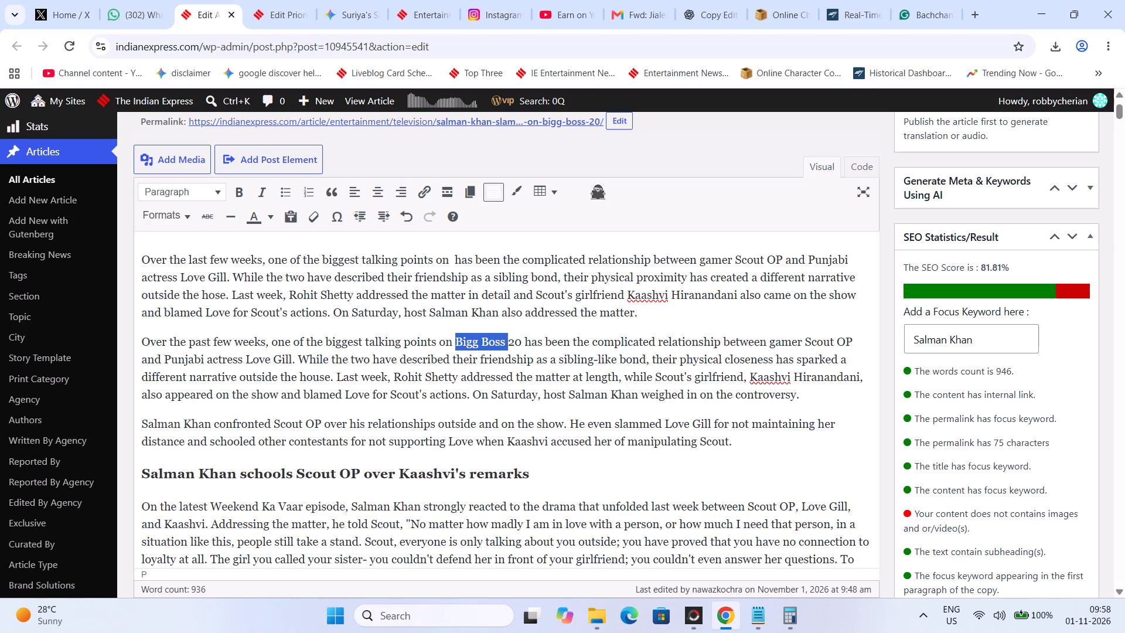
{"action": "left_click_drag", "start_coordinate": [519, 343], "coordinate": [519, 343]}
{"action": "right_click", "coordinate": [519, 343]}
{"action": "left_click", "coordinate": [553, 334]}
Delete the old opening paragraph, including its leftover empty line, above the corrected version.
{"action": "triple_click", "coordinate": [587, 295]}
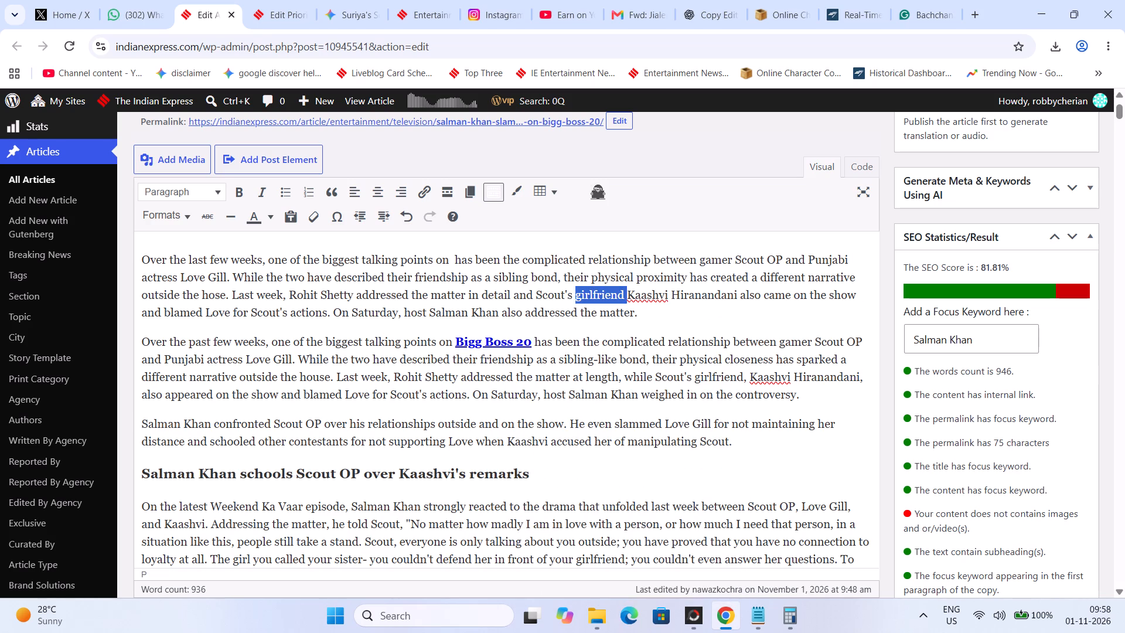
{"action": "key", "text": "Delete"}
{"action": "key", "text": "Delete"}
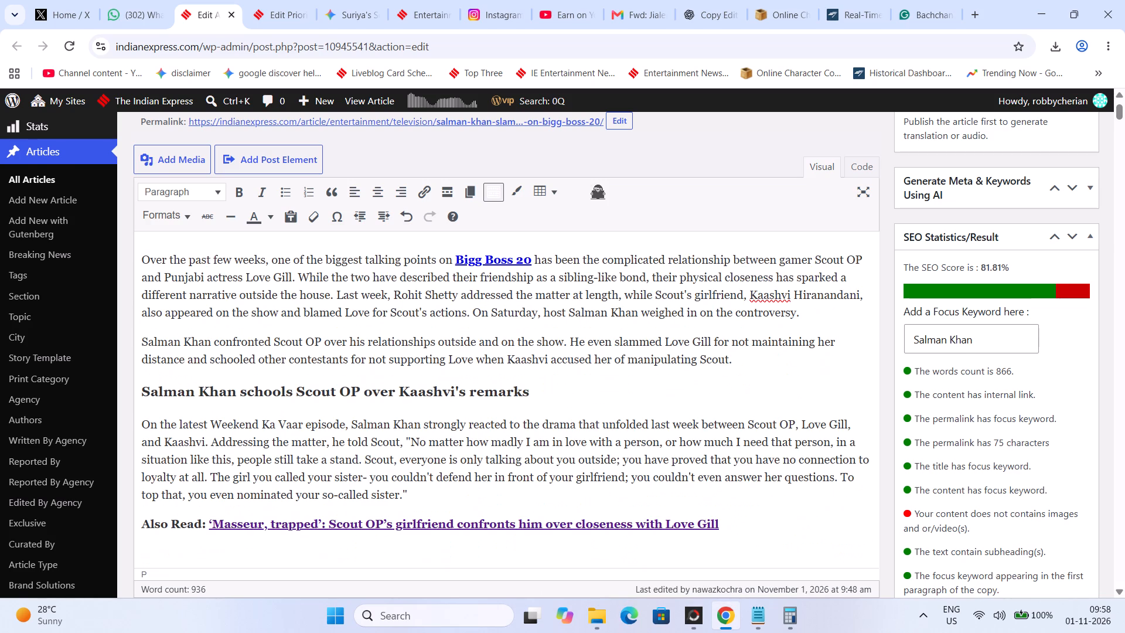
Review the stories on the Indian Express entertainment section page and the entertainment articles' real-time traffic in the Chartbeat dashboard.
{"action": "left_click", "coordinate": [314, 0]}
{"action": "left_click", "coordinate": [475, 0]}
{"action": "left_click", "coordinate": [414, 0]}
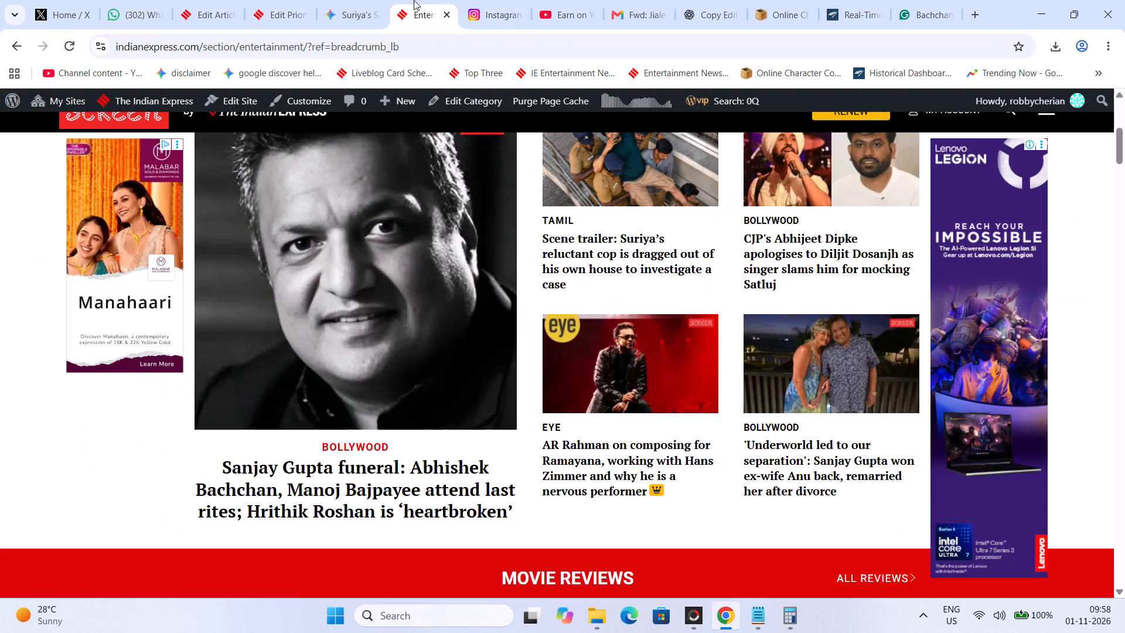
{"action": "scroll", "coordinate": [501, 444], "scroll_direction": "down", "scroll_amount": 20}
{"action": "left_click", "coordinate": [768, 0]}
{"action": "left_click", "coordinate": [848, 0]}
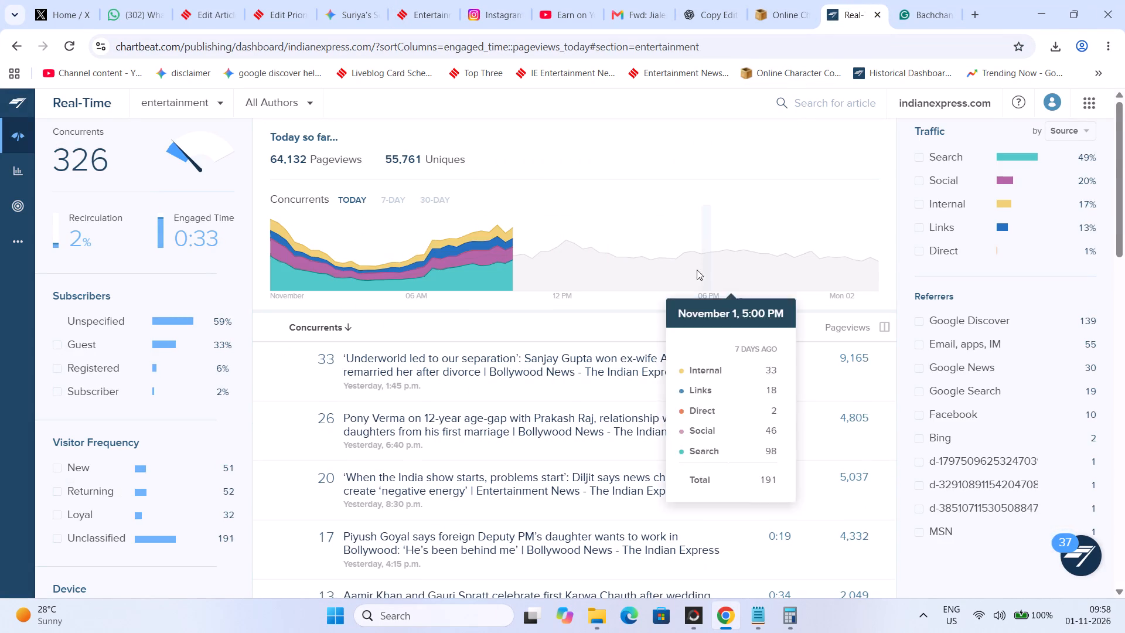
{"action": "scroll", "coordinate": [690, 294], "scroll_direction": "down", "scroll_amount": 8}
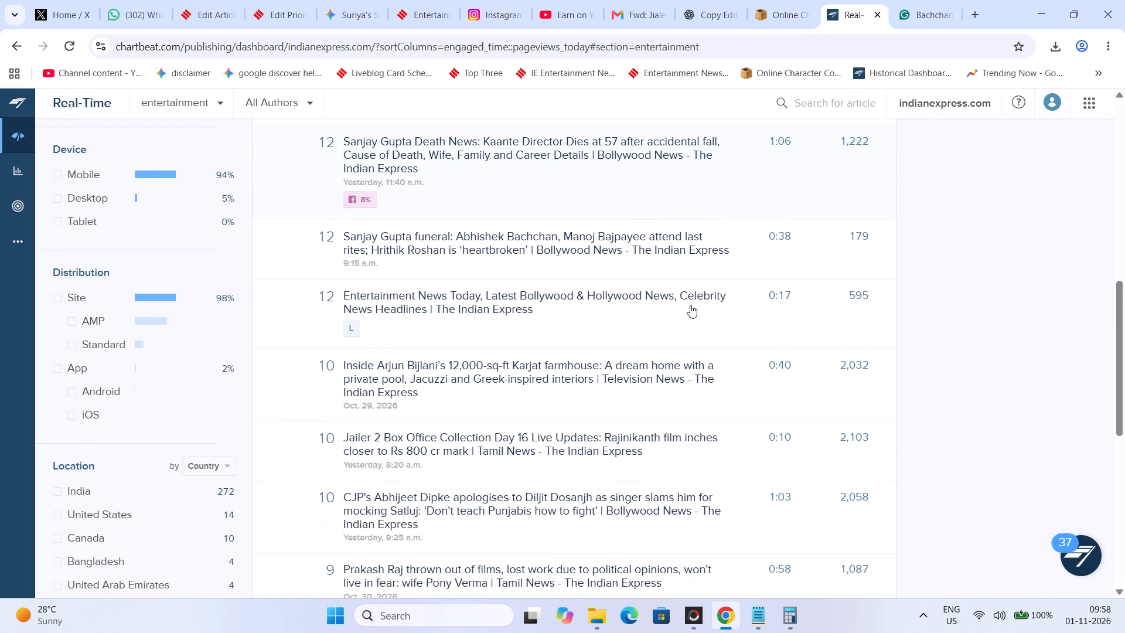
Search Google for "jailer 2" in place of the open Grammarly document and look through the news results.
{"action": "left_click", "coordinate": [950, 0]}
{"action": "left_click", "coordinate": [942, 45]}
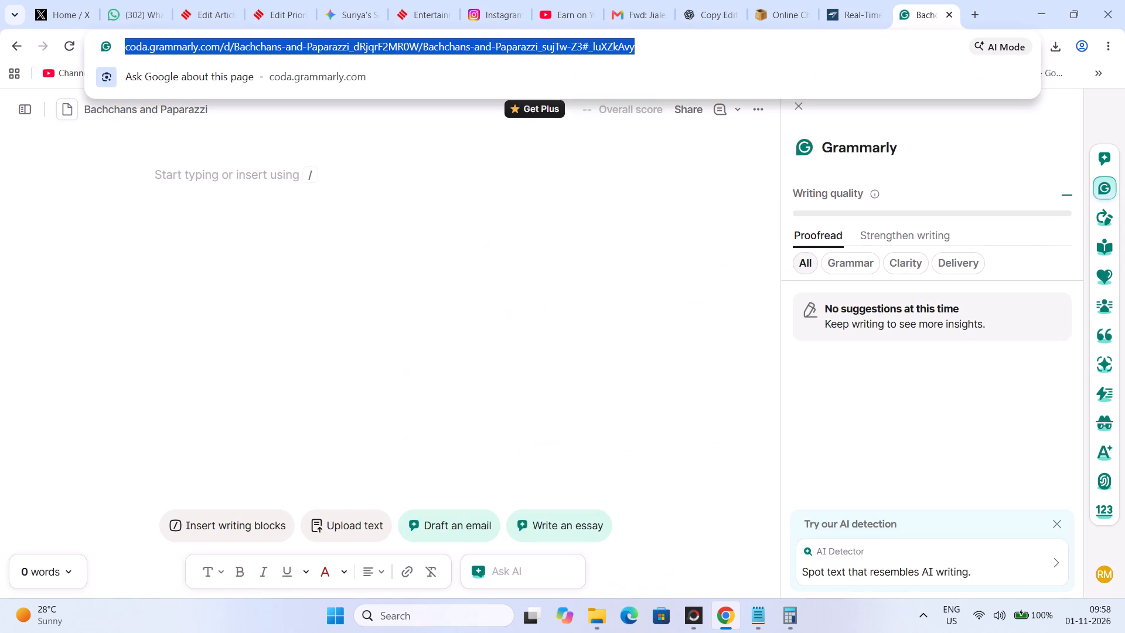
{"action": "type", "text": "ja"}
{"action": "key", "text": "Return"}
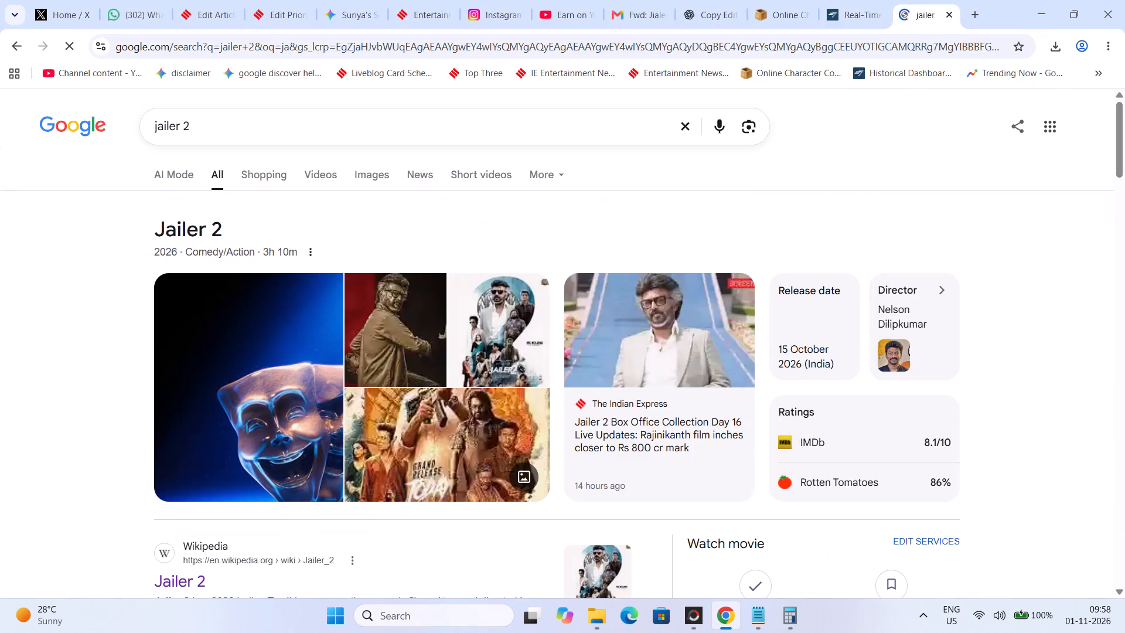
{"action": "scroll", "coordinate": [439, 304], "scroll_direction": "down", "scroll_amount": 11}
{"action": "scroll", "coordinate": [439, 316], "scroll_direction": "up", "scroll_amount": 2}
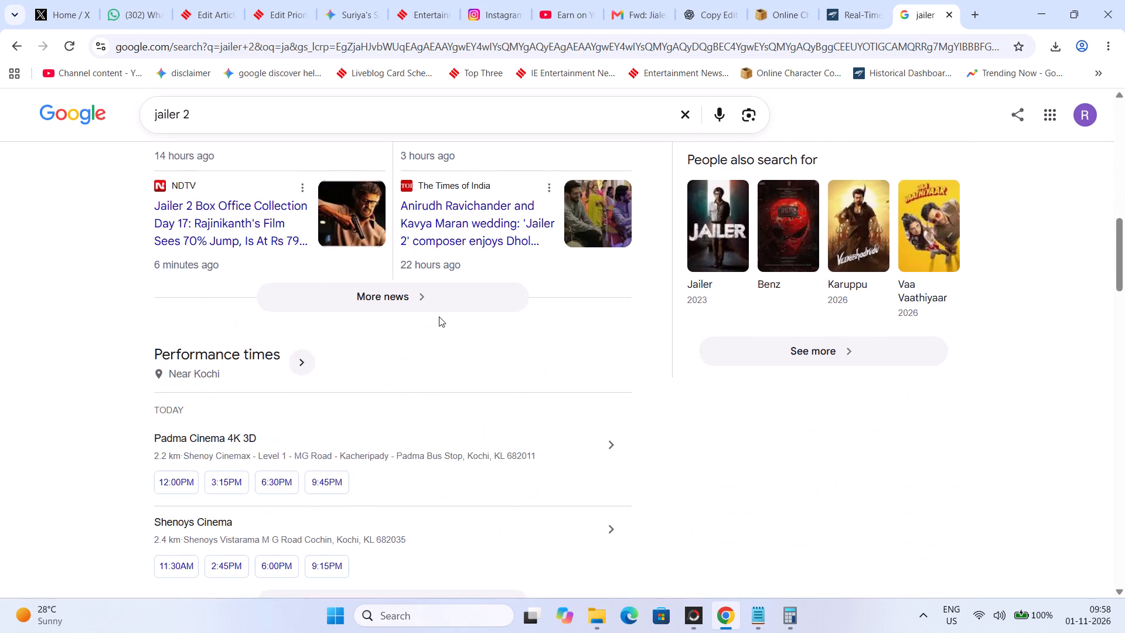
Open the Indian Express Jailer 2 Box Office Collection Day 16 liveblog from the Google results and bring it up for editing.
{"action": "left_click", "coordinate": [224, 291]}
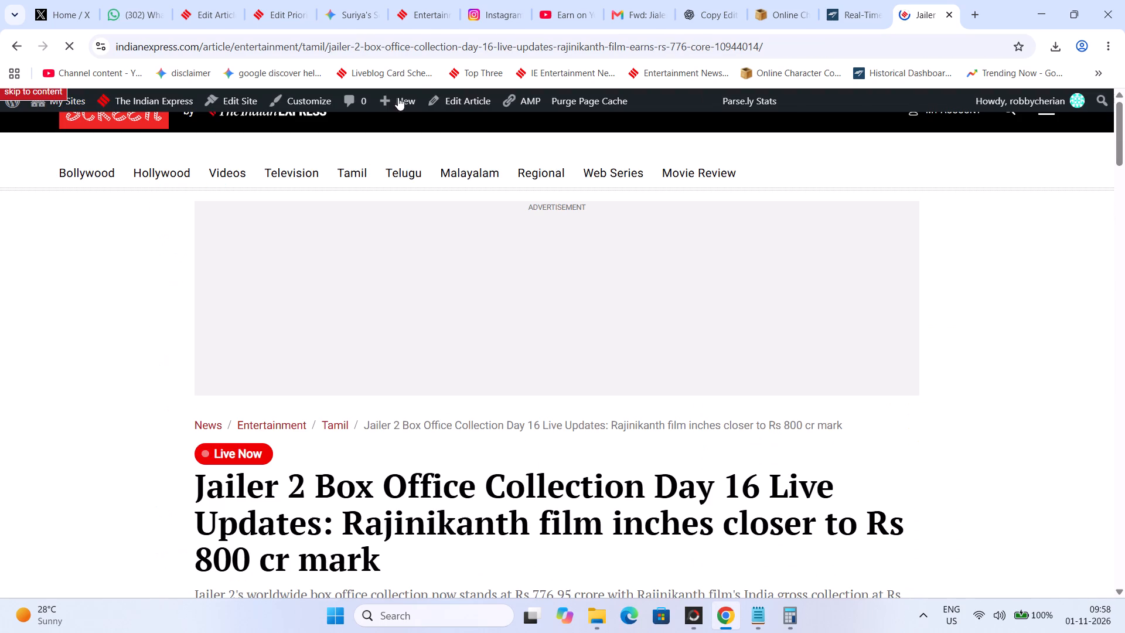
{"action": "left_click", "coordinate": [441, 97]}
{"action": "scroll", "coordinate": [435, 402], "scroll_direction": "down", "scroll_amount": 5}
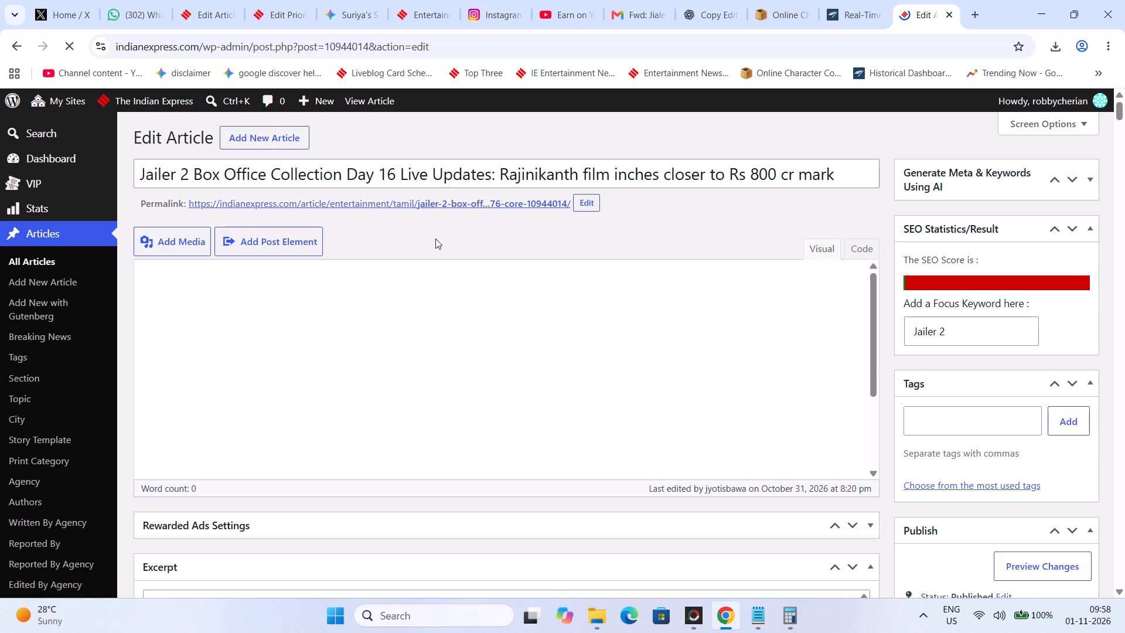
Replace "Live Updates" before the colon in the Jailer 2 Day 16 headline with "High".
{"action": "left_click_drag", "start_coordinate": [403, 178], "coordinate": [502, 178]}
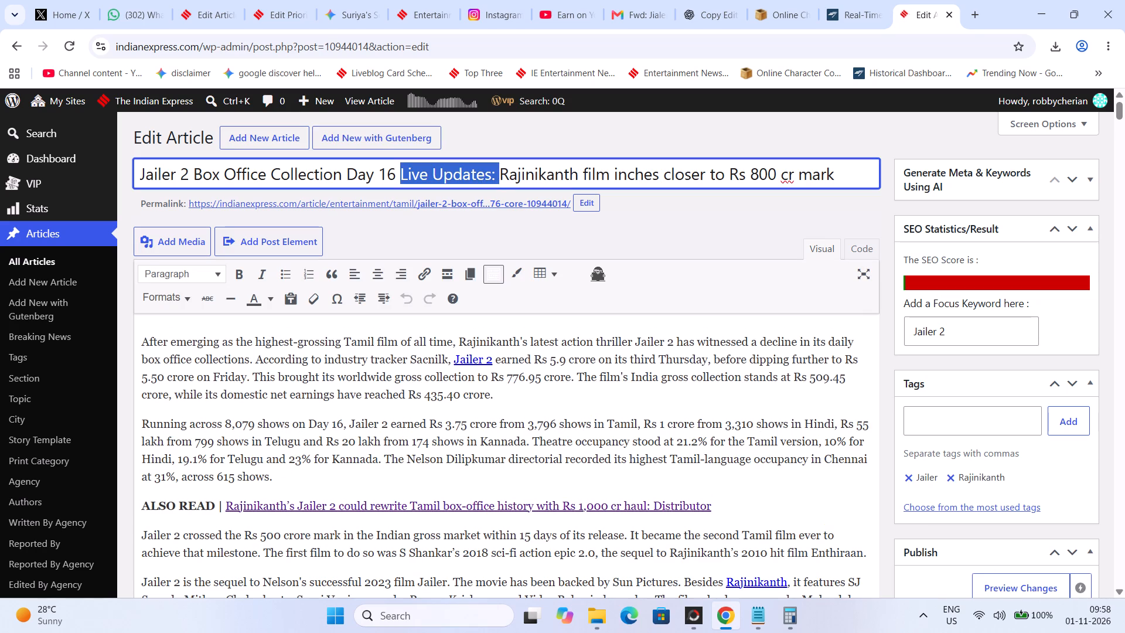
{"action": "left_click_drag", "start_coordinate": [502, 178], "coordinate": [491, 175]}
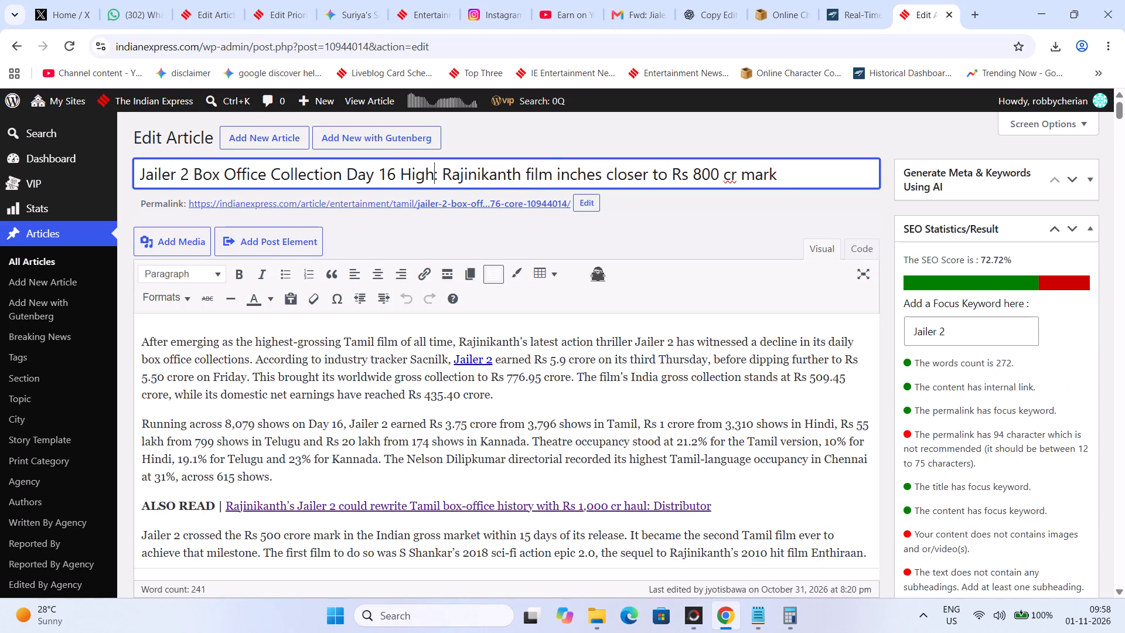
Clear the article's optional SEO meta description.
{"action": "scroll", "coordinate": [541, 259], "scroll_direction": "down", "scroll_amount": 6}
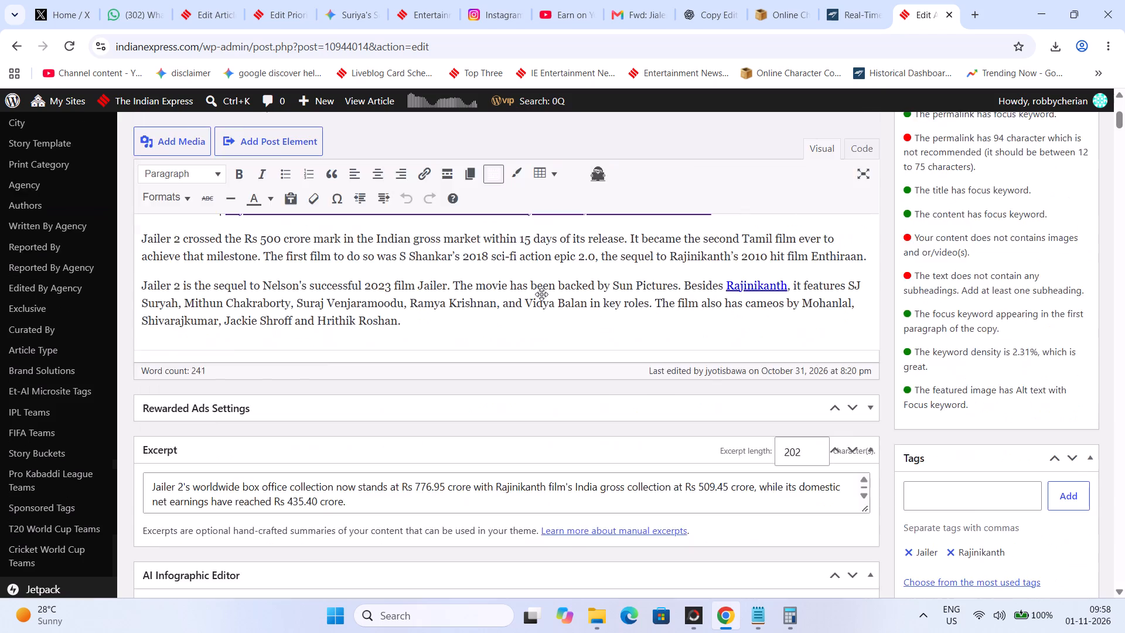
{"action": "scroll", "coordinate": [541, 295], "scroll_direction": "down", "scroll_amount": 1}
{"action": "scroll", "coordinate": [369, 280], "scroll_direction": "down", "scroll_amount": 11}
{"action": "scroll", "coordinate": [405, 389], "scroll_direction": "down", "scroll_amount": 6}
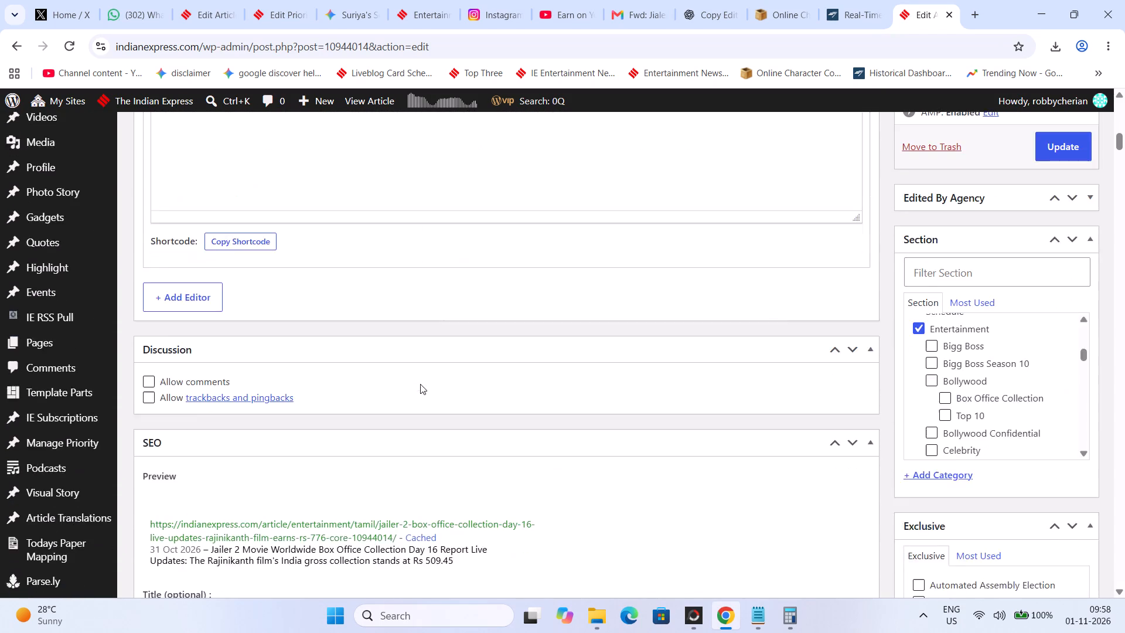
{"action": "scroll", "coordinate": [420, 384], "scroll_direction": "down", "scroll_amount": 4}
{"action": "triple_click", "coordinate": [383, 446]}
{"action": "key", "text": "BackSpace"}
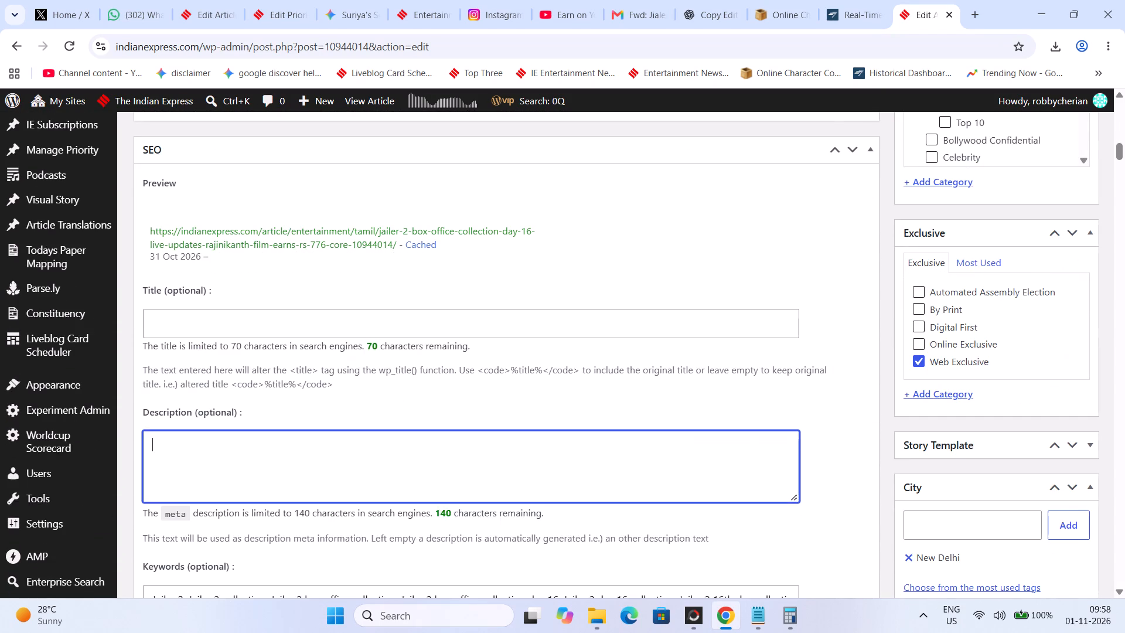
Archive the liveblog on the Jailer 2 Day 16 article.
{"action": "scroll", "coordinate": [383, 446], "scroll_direction": "down", "scroll_amount": 8}
{"action": "left_click", "coordinate": [179, 465]}
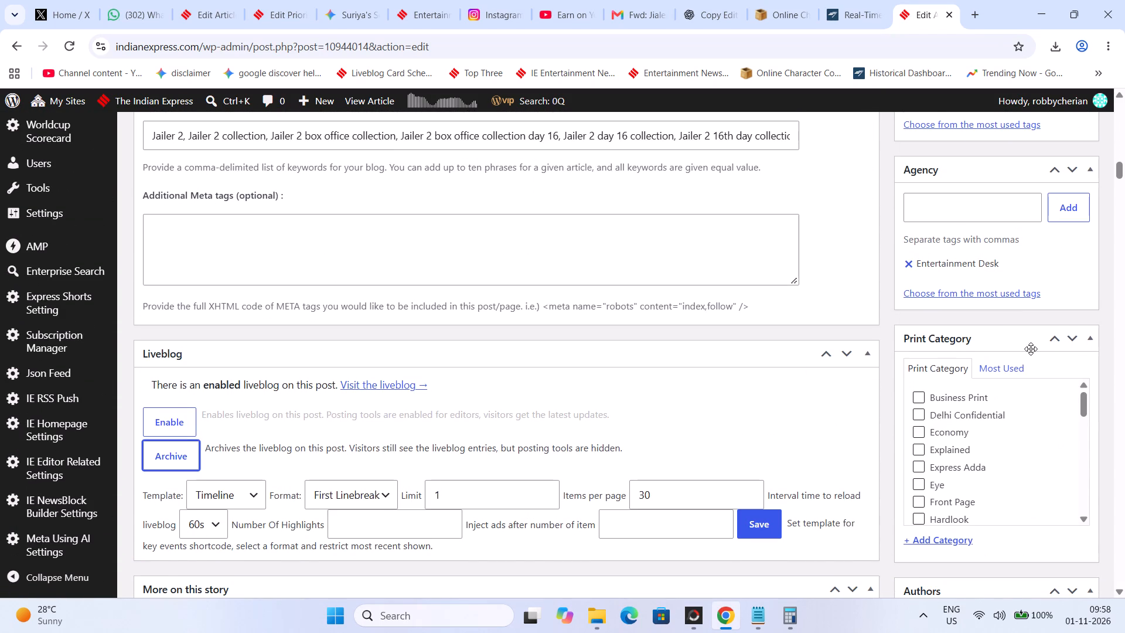
Turn off the Enable Live Now For New Liveblog setting for this article.
{"action": "left_click", "coordinate": [1114, 171]}
{"action": "left_click_drag", "start_coordinate": [1117, 170], "coordinate": [1124, 632]}
{"action": "scroll", "coordinate": [521, 369], "scroll_direction": "up", "scroll_amount": 14}
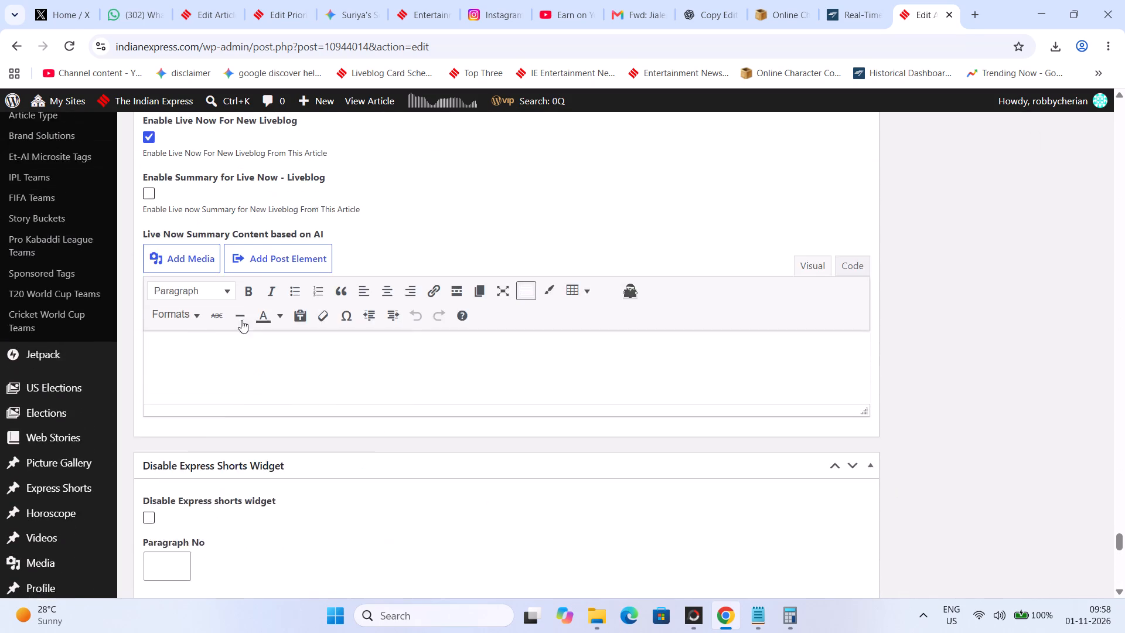
{"action": "scroll", "coordinate": [214, 331], "scroll_direction": "up", "scroll_amount": 4}
{"action": "left_click", "coordinate": [147, 433]}
Open the 1600x900 featured image's attachment details and review its alt text and caption.
{"action": "left_click_drag", "start_coordinate": [1092, 273], "coordinate": [1100, 271]}
{"action": "left_click", "coordinate": [1124, 232]}
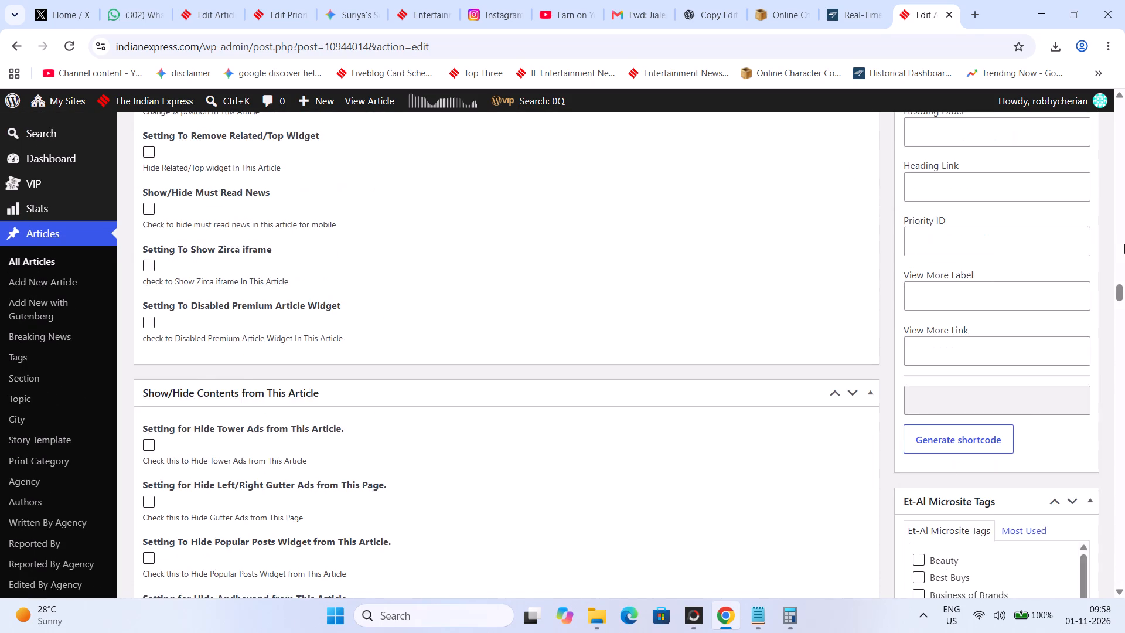
{"action": "triple_click", "coordinate": [1124, 424]}
{"action": "double_click", "coordinate": [1124, 424]}
{"action": "left_click", "coordinate": [1124, 424]}
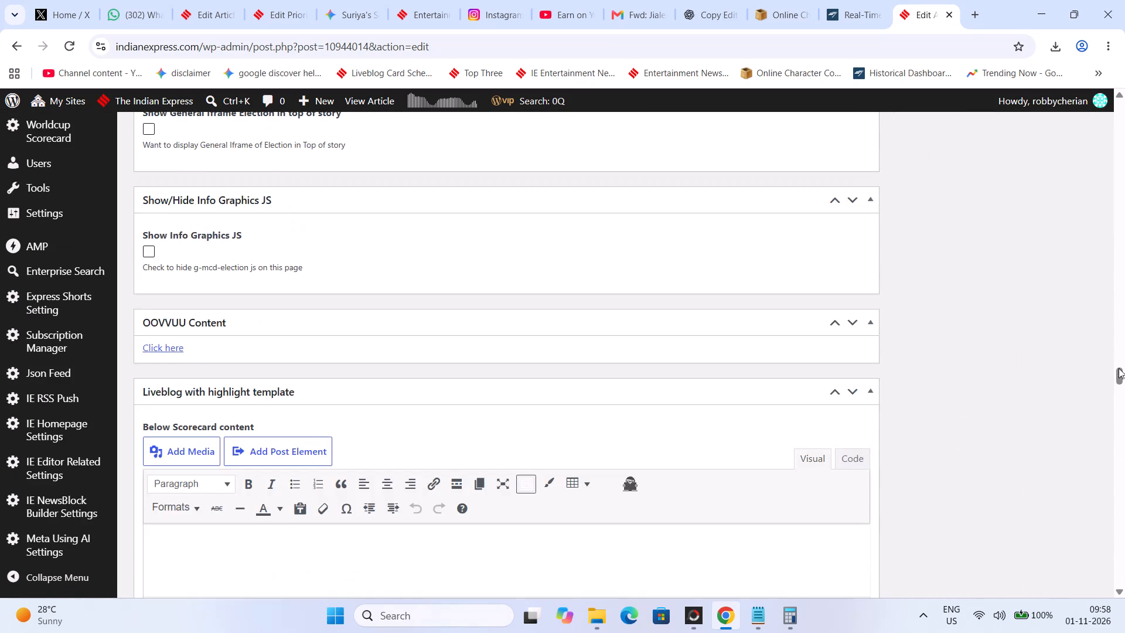
{"action": "triple_click", "coordinate": [1124, 229]}
{"action": "triple_click", "coordinate": [1124, 229]}
{"action": "left_click", "coordinate": [1124, 162]}
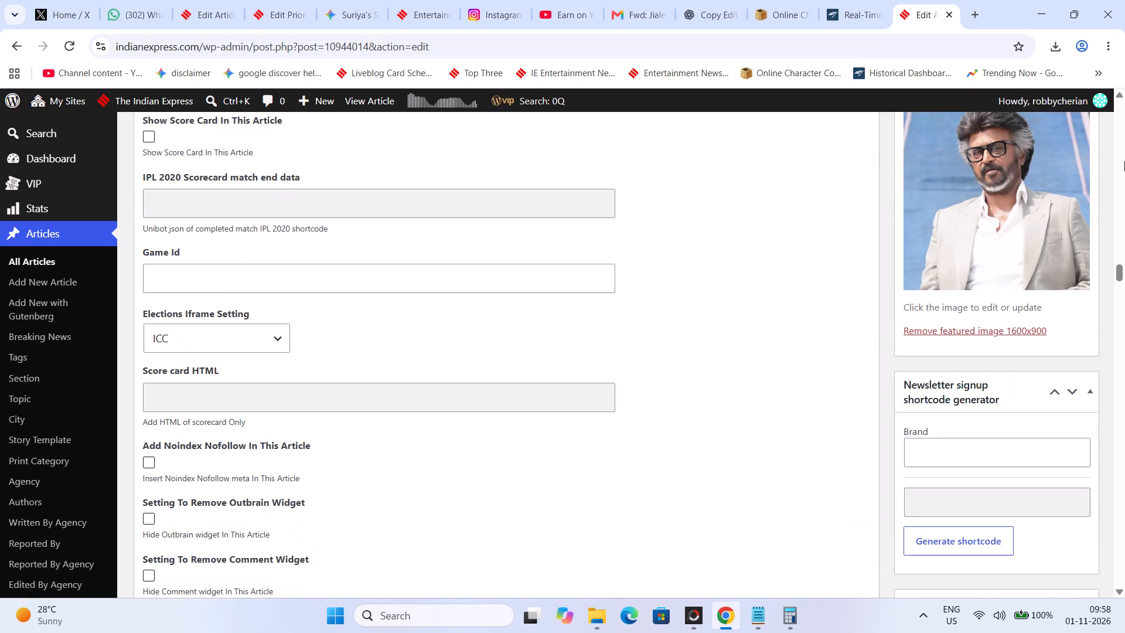
{"action": "left_click", "coordinate": [1028, 173]}
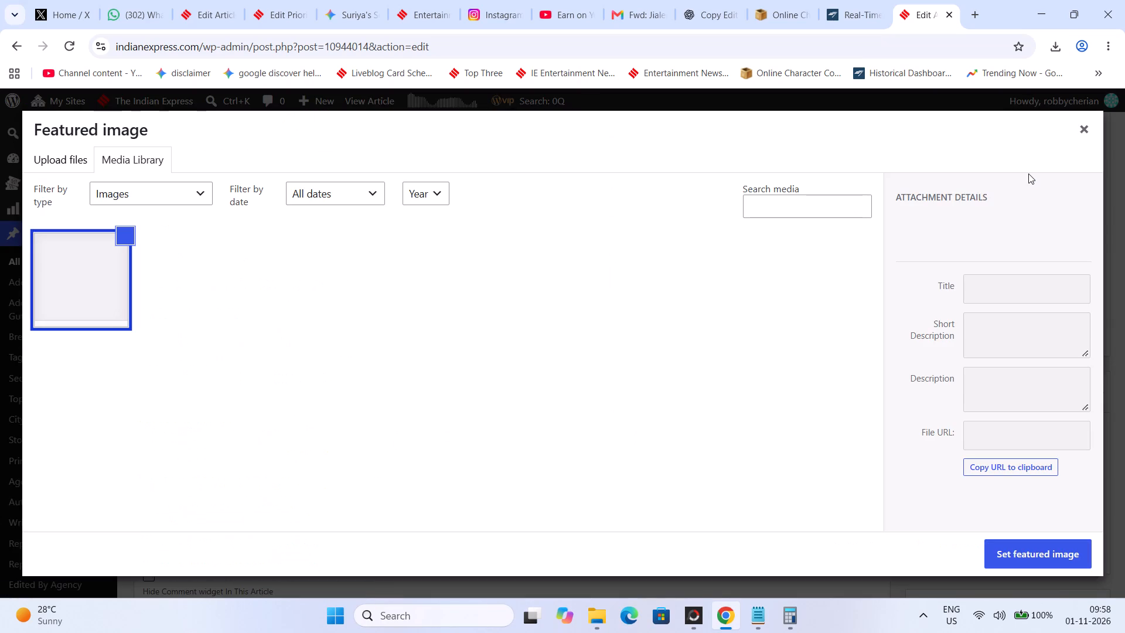
{"action": "scroll", "coordinate": [1034, 390], "scroll_direction": "down", "scroll_amount": 3}
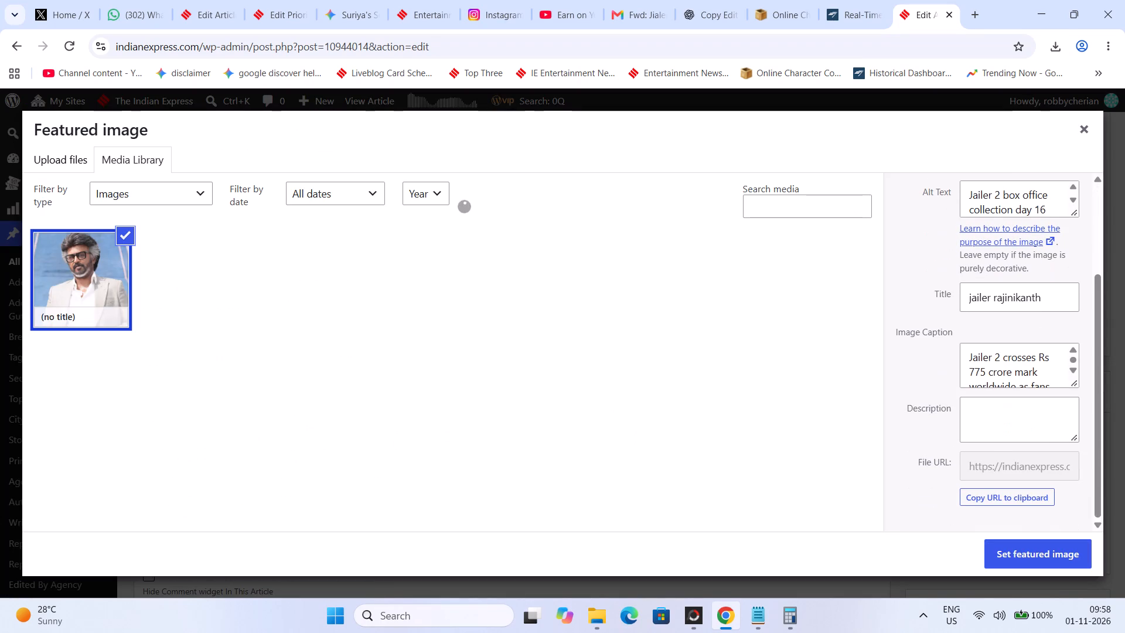
{"action": "scroll", "coordinate": [1035, 358], "scroll_direction": "down", "scroll_amount": 3}
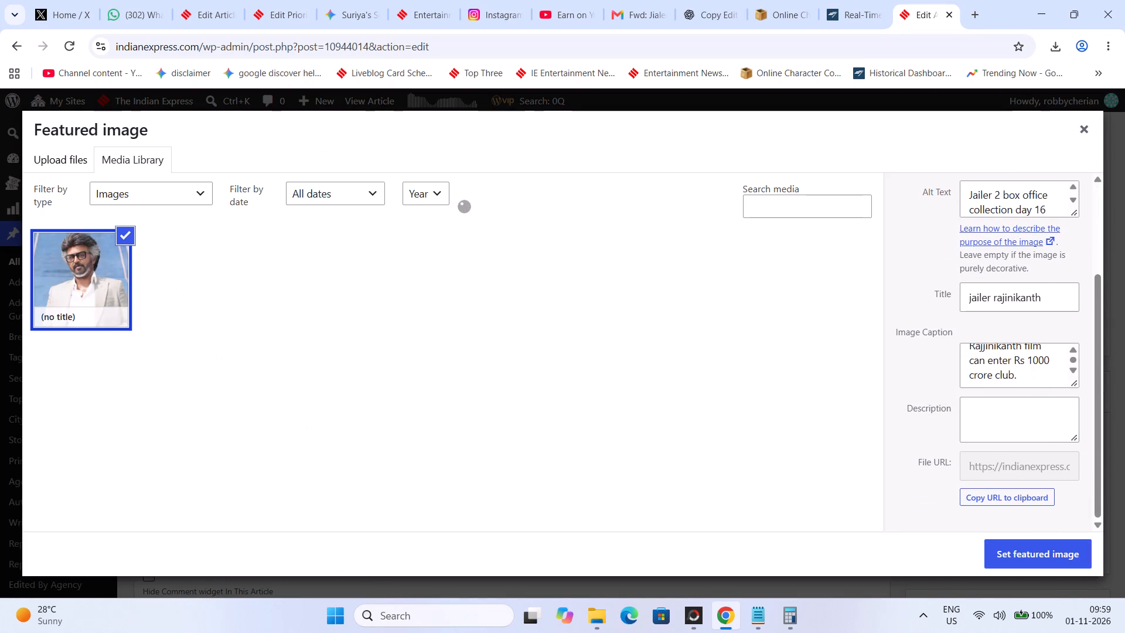
Set the selected Rajinikanth image from the media library as the Jailer 2 Day 16 article's featured image.
{"action": "scroll", "coordinate": [1035, 358], "scroll_direction": "up", "scroll_amount": 4}
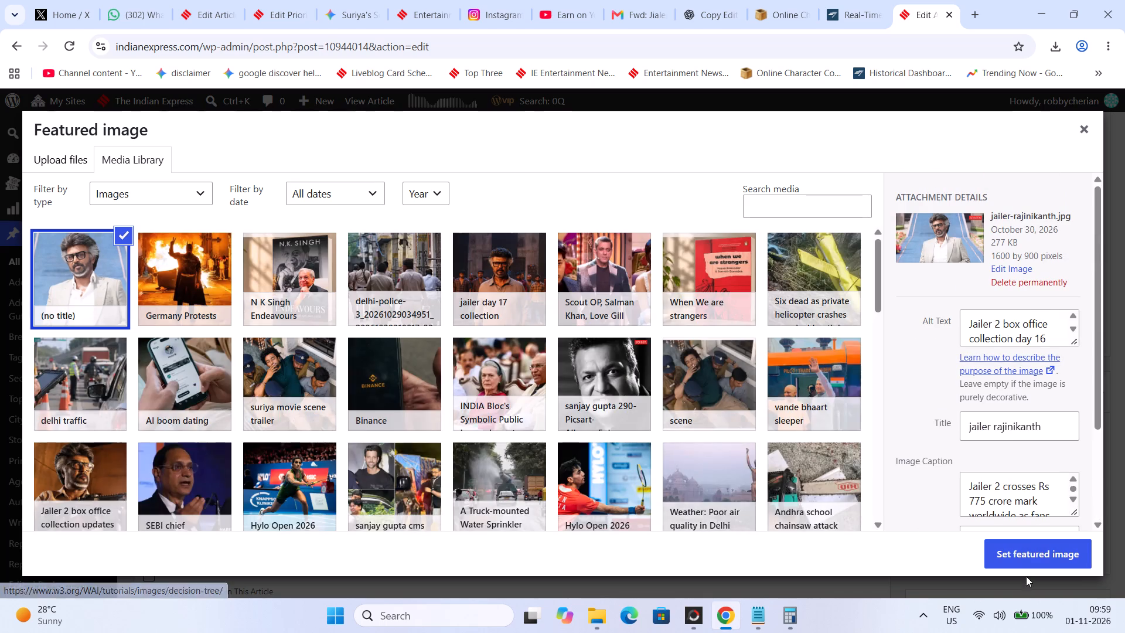
{"action": "left_click", "coordinate": [1031, 542]}
Update the published Jailer 2 Day 16 box office article with the edited settings.
{"action": "left_click_drag", "start_coordinate": [1123, 274], "coordinate": [1112, 75]}
{"action": "double_click", "coordinate": [1124, 261]}
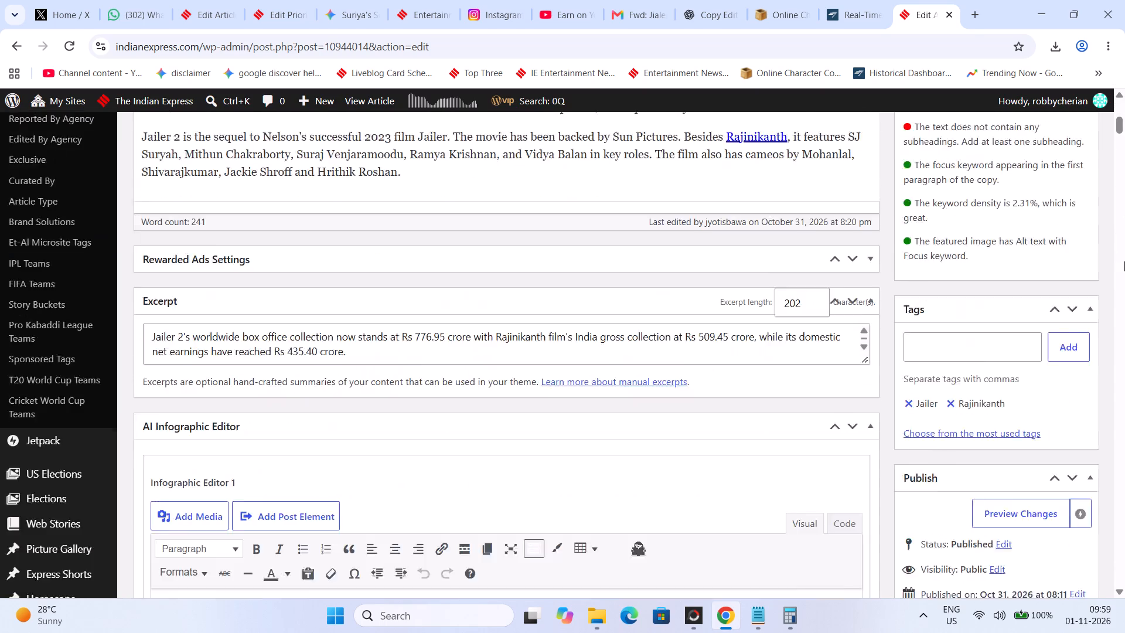
{"action": "left_click", "coordinate": [1058, 226]}
{"action": "left_click", "coordinate": [1058, 220]}
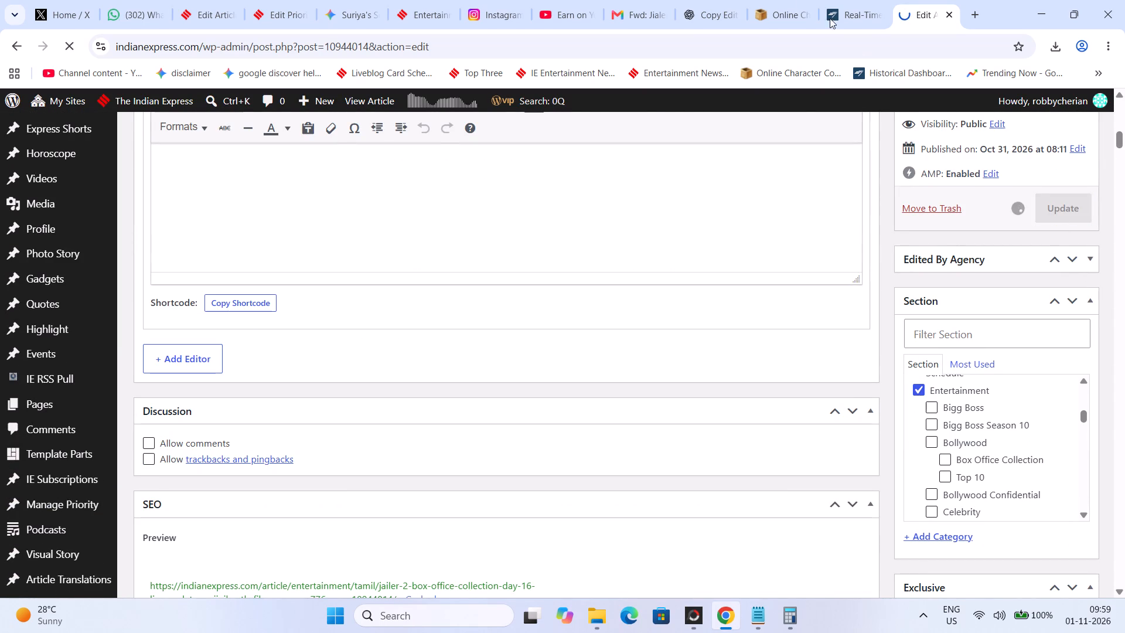
Switch to the Chartbeat real-time dashboard and check the entertainment section's traffic.
{"action": "left_click", "coordinate": [784, 0]}
{"action": "left_click", "coordinate": [841, 0]}
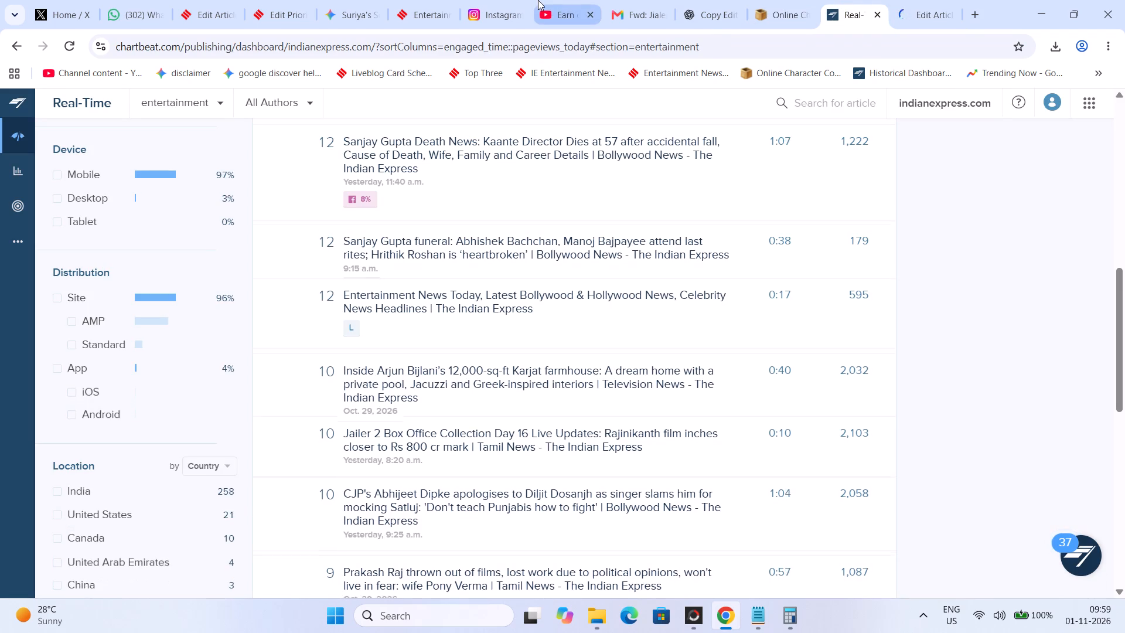
Switch to YouTube Studio and open the Romach Films channel's content list.
{"action": "left_click", "coordinate": [538, 0]}
{"action": "left_click", "coordinate": [72, 313]}
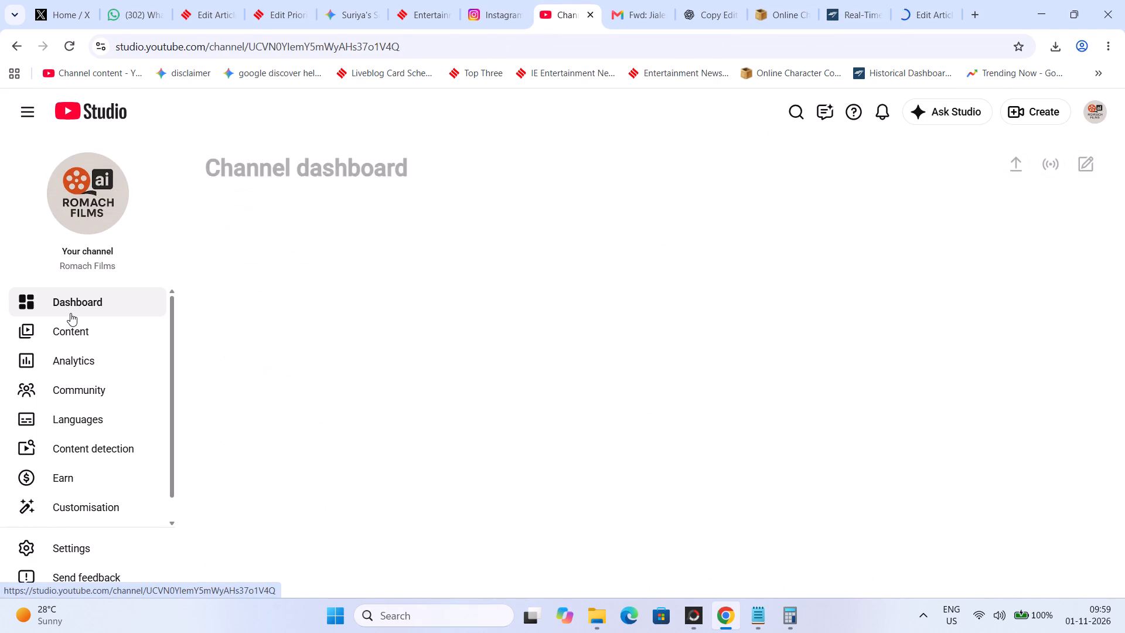
{"action": "left_click", "coordinate": [75, 332]}
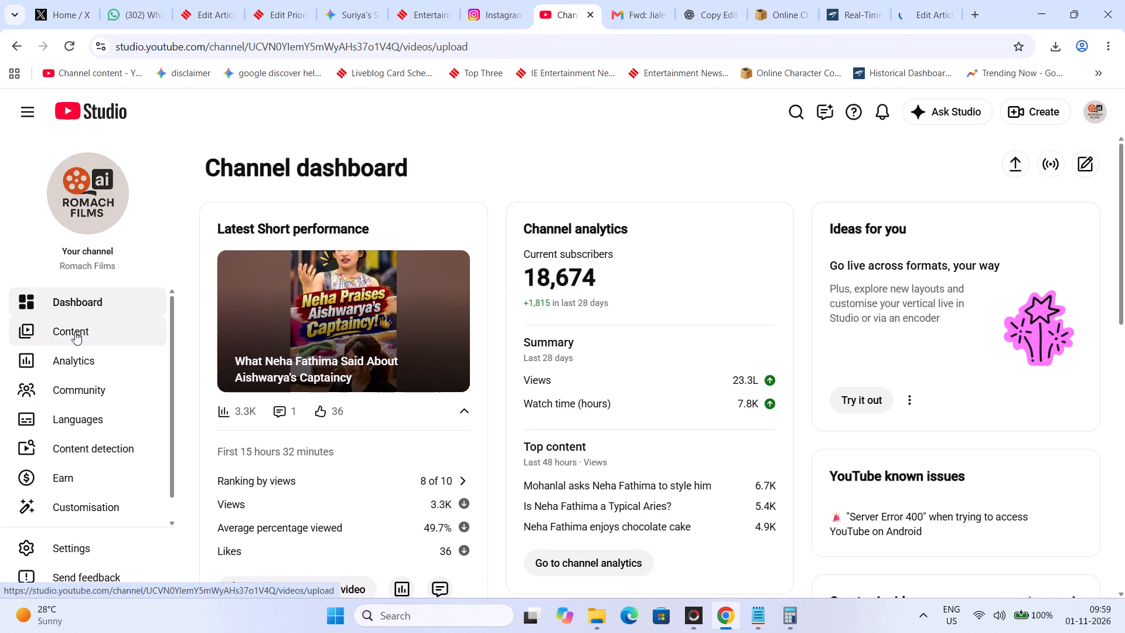
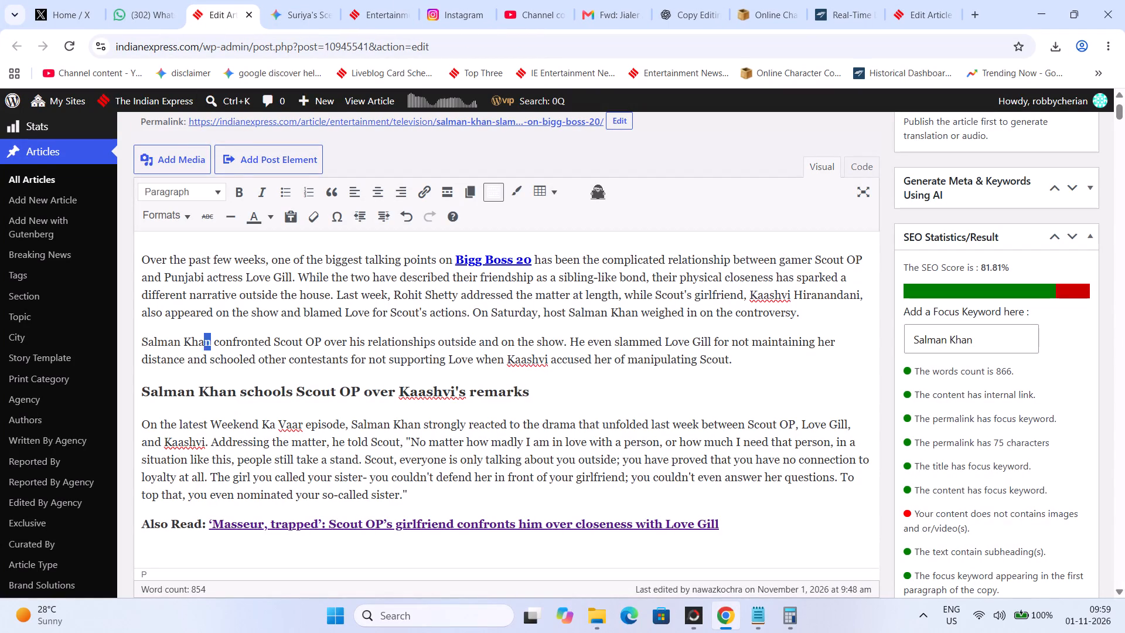
Delete the surname "Khan" after "Salman" at the start of the article's second paragraph.
{"action": "left_click_drag", "start_coordinate": [204, 341], "coordinate": [184, 344]}
{"action": "key", "text": "BackSpace"}
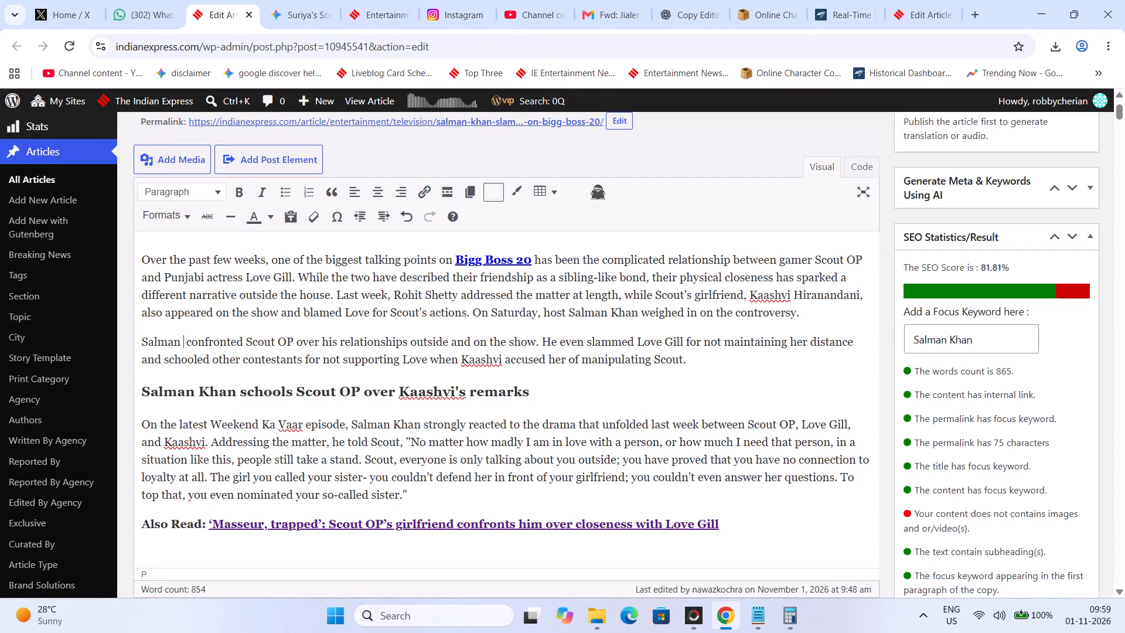
{"action": "key", "text": "BackSpace"}
Delete "OP" after "Scout" in the second paragraph's first sentence.
{"action": "key", "text": "Right"}
{"action": "key", "text": "Right"}
{"action": "key", "text": "Right"}
{"action": "key", "text": "Right"}
{"action": "key", "text": "Right"}
{"action": "key", "text": "Right"}
{"action": "key", "text": "Right"}
{"action": "key", "text": "Right"}
{"action": "key", "text": "Right"}
{"action": "key", "text": "Right"}
{"action": "key", "text": "Right"}
{"action": "key", "text": "Right"}
{"action": "key", "text": "Right"}
{"action": "key", "text": "Right"}
{"action": "key", "text": "Right"}
{"action": "key", "text": "Right"}
{"action": "key", "text": "Right"}
{"action": "key", "text": "Right"}
{"action": "key", "text": "Right"}
{"action": "key", "text": "Right"}
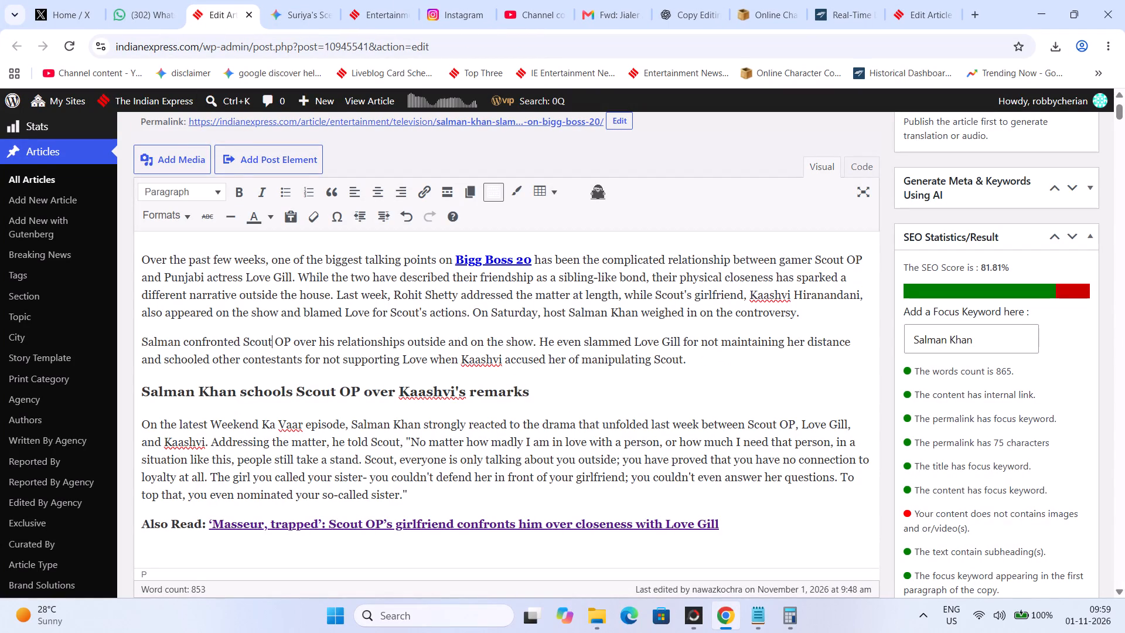
{"action": "key", "text": "BackSpace"}
{"action": "key", "text": "BackSpace"}
{"action": "key", "text": "BackSpace"}
{"action": "key", "text": "Right"}
{"action": "key", "text": "Right"}
{"action": "key", "text": "Right"}
{"action": "key", "text": "Right"}
{"action": "key", "text": "Right"}
{"action": "key", "text": "Right"}
{"action": "key", "text": "Right"}
{"action": "key", "text": "Right"}
{"action": "key", "text": "Right"}
{"action": "key", "text": "Right"}
{"action": "key", "text": "Right"}
{"action": "key", "text": "Right"}
{"action": "key", "text": "Right"}
{"action": "key", "text": "Right"}
{"action": "key", "text": "Right"}
{"action": "key", "text": "Right"}
{"action": "key", "text": "Right"}
{"action": "key", "text": "Right"}
{"action": "key", "text": "Right"}
{"action": "key", "text": "Right"}
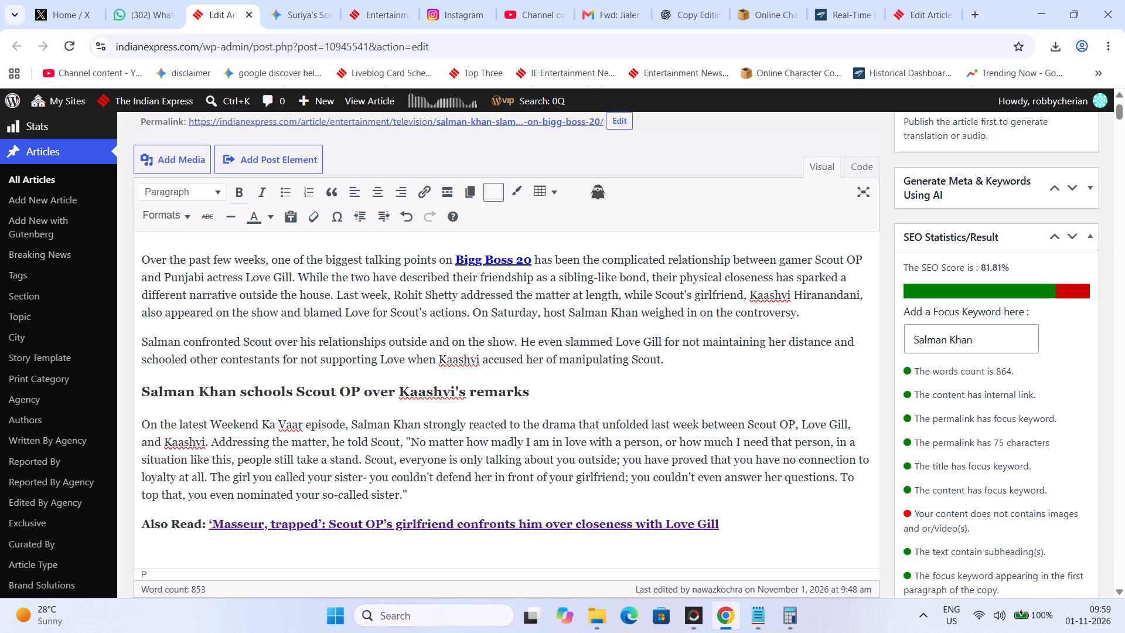
{"action": "key", "text": "Left"}
{"action": "key", "text": "Right"}
{"action": "key", "text": "Right"}
{"action": "key", "text": "Right"}
{"action": "key", "text": "Right"}
{"action": "key", "text": "Right"}
{"action": "key", "text": "Right"}
{"action": "key", "text": "Right"}
{"action": "key", "text": "Right"}
{"action": "key", "text": "Right"}
{"action": "key", "text": "Right"}
{"action": "key", "text": "Right"}
{"action": "key", "text": "Right"}
{"action": "key", "text": "Right"}
{"action": "key", "text": "Right"}
{"action": "key", "text": "Right"}
{"action": "key", "text": "Right"}
{"action": "key", "text": "Right"}
{"action": "key", "text": "Right"}
{"action": "key", "text": "Right"}
{"action": "key", "text": "Right"}
{"action": "key", "text": "Left"}
{"action": "key", "text": "Left"}
{"action": "key", "text": "Left"}
{"action": "key", "text": "Left"}
{"action": "key", "text": "Left"}
{"action": "key", "text": "Left"}
{"action": "key", "text": "Left"}
{"action": "key", "text": "Left"}
{"action": "key", "text": "Left"}
{"action": "key", "text": "Left"}
{"action": "key", "text": "Left"}
{"action": "key", "text": "Left"}
{"action": "key", "text": "Left"}
{"action": "key", "text": "Left"}
{"action": "key", "text": "Left"}
{"action": "key", "text": "Left"}
{"action": "key", "text": "Left"}
{"action": "key", "text": "BackSpace"}
{"action": "key", "text": "BackSpace"}
{"action": "key", "text": "BackSpace"}
{"action": "key", "text": "BackSpace"}
{"action": "key", "text": "BackSpace"}
{"action": "key", "text": "Right"}
{"action": "key", "text": "Right"}
{"action": "key", "text": "Right"}
{"action": "key", "text": "Right"}
{"action": "key", "text": "Right"}
{"action": "key", "text": "Right"}
{"action": "key", "text": "Right"}
{"action": "key", "text": "Right"}
{"action": "key", "text": "Right"}
{"action": "key", "text": "Right"}
{"action": "key", "text": "Right"}
{"action": "key", "text": "Right"}
{"action": "key", "text": "Right"}
{"action": "key", "text": "Right"}
{"action": "key", "text": "Right"}
{"action": "key", "text": "Right"}
{"action": "key", "text": "Right"}
{"action": "key", "text": "Right"}
{"action": "key", "text": "Right"}
{"action": "key", "text": "Right"}
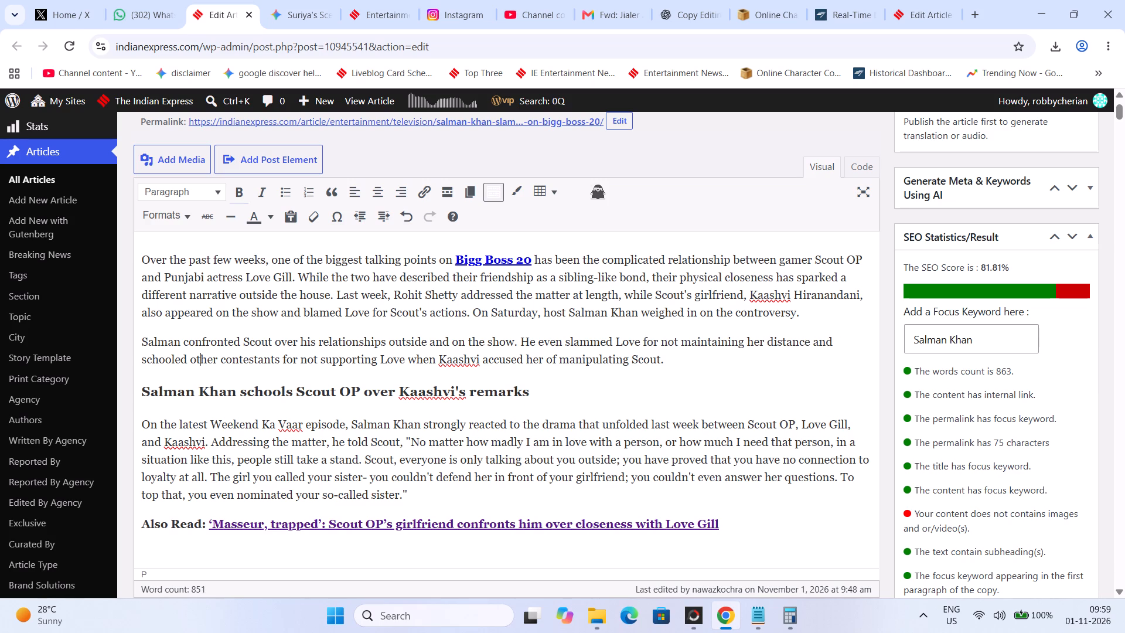
{"action": "key", "text": "Up"}
{"action": "key", "text": "Right"}
{"action": "key", "text": "Right"}
{"action": "key", "text": "Right"}
{"action": "key", "text": "Right"}
{"action": "key", "text": "Right"}
{"action": "key", "text": "Right"}
{"action": "key", "text": "Right"}
{"action": "key", "text": "Right"}
{"action": "key", "text": "Right"}
{"action": "key", "text": "Right"}
{"action": "key", "text": "Right"}
{"action": "key", "text": "Right"}
{"action": "key", "text": "Right"}
{"action": "key", "text": "Right"}
{"action": "key", "text": "Right"}
{"action": "key", "text": "Right"}
{"action": "key", "text": "Right"}
{"action": "key", "text": "Right"}
{"action": "key", "text": "Right"}
{"action": "key", "text": "Right"}
{"action": "left_click_drag", "start_coordinate": [520, 341], "coordinate": [157, 342]}
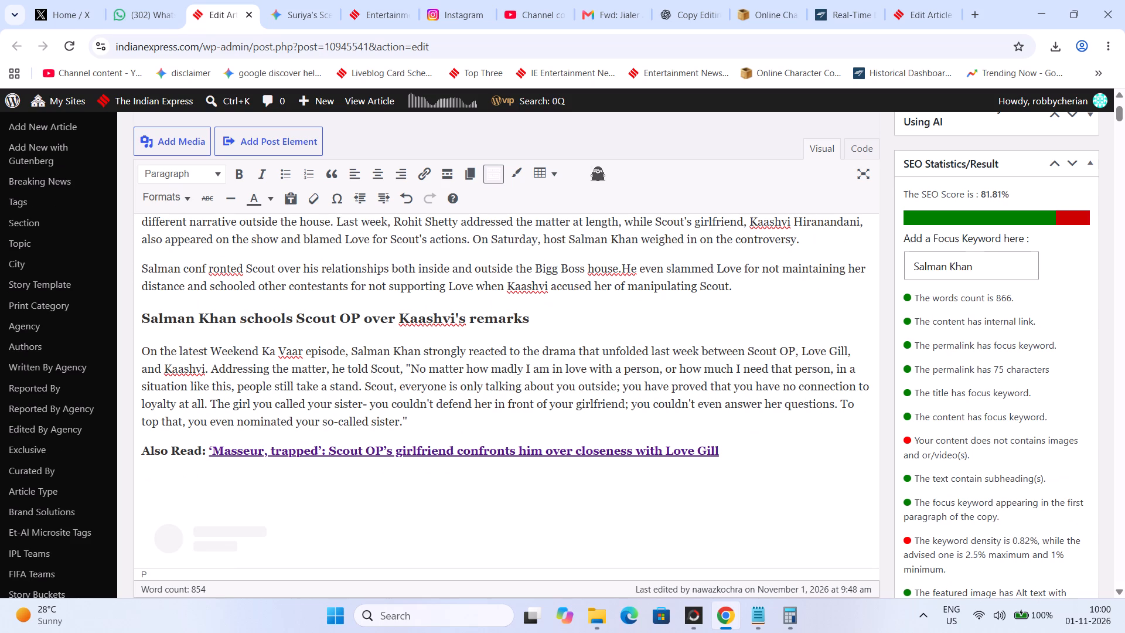
{"action": "left_click_drag", "start_coordinate": [212, 368], "coordinate": [141, 352]}
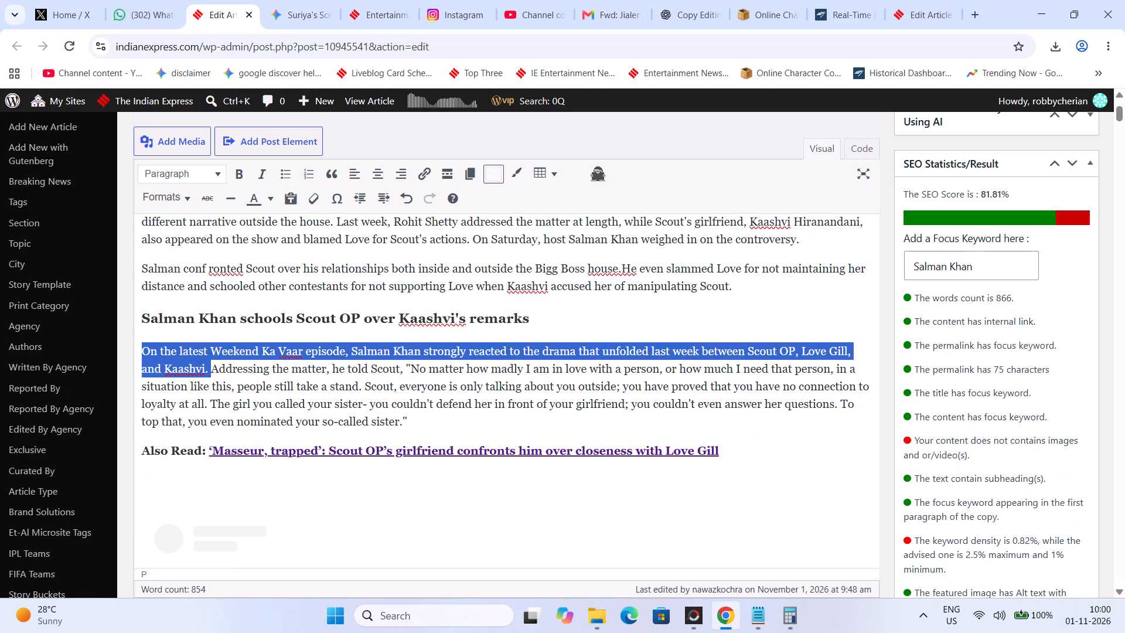
{"action": "key", "text": "BackSpace"}
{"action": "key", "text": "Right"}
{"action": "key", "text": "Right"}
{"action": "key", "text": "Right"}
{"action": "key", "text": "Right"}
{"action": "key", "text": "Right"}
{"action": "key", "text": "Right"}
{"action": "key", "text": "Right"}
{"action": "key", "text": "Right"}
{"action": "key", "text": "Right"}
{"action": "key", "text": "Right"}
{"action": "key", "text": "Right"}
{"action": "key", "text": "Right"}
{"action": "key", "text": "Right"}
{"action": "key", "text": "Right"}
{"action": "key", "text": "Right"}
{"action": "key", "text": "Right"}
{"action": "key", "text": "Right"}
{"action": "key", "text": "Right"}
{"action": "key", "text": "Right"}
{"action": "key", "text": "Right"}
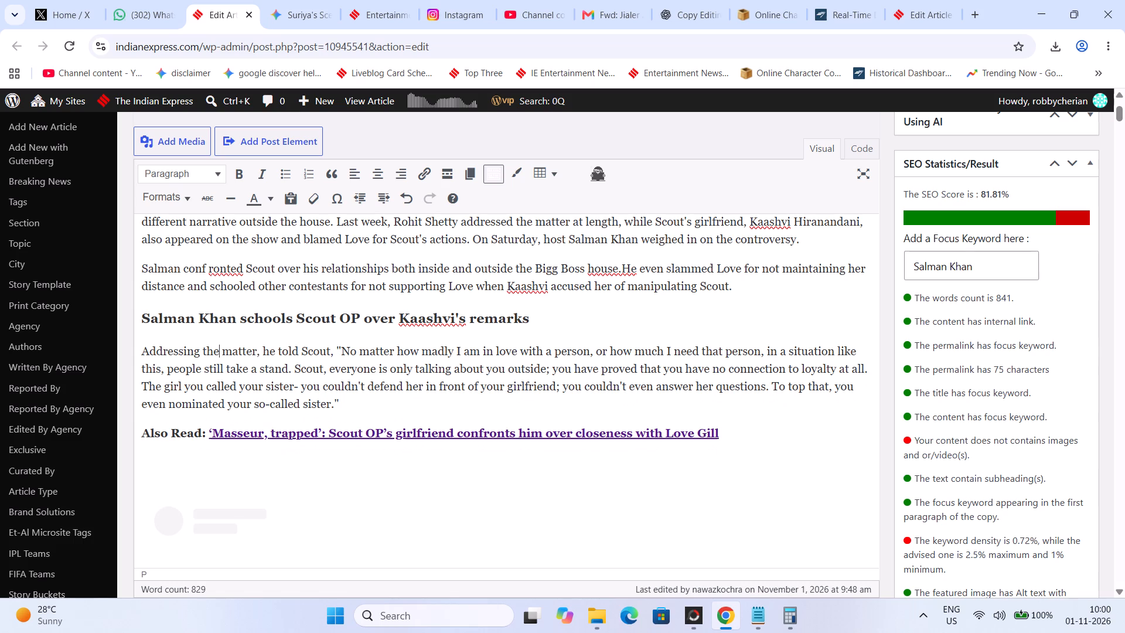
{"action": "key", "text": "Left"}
Fix the second paragraph's spacing by closing the gap inside "confronted" and adding a space between "house." and "He".
{"action": "left_click", "coordinate": [204, 273]}
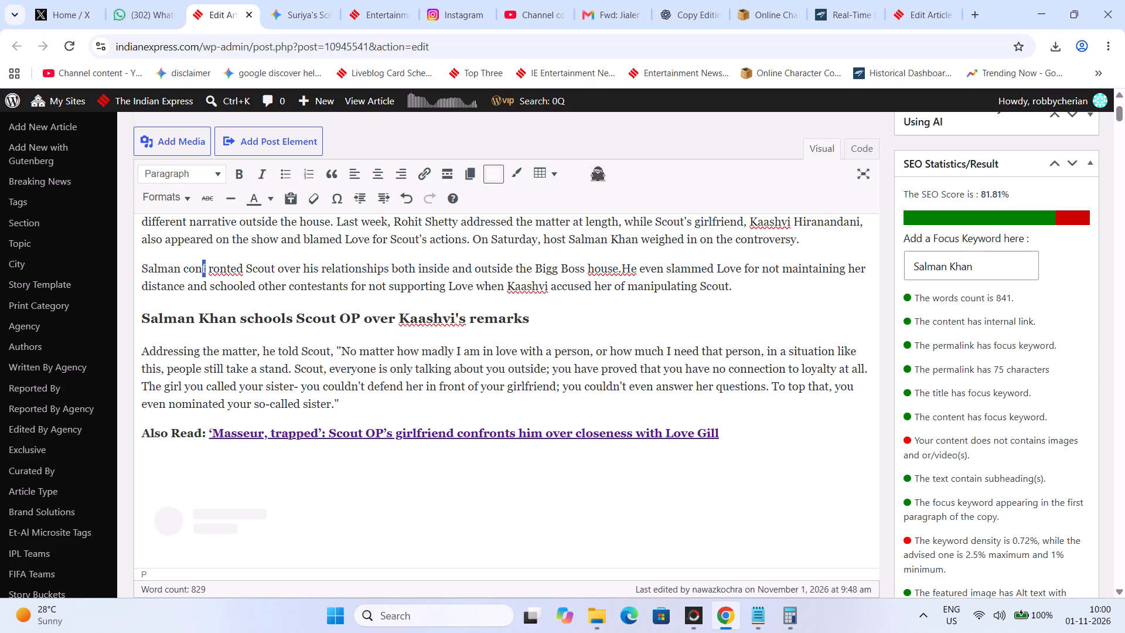
{"action": "key", "text": "Right"}
{"action": "key", "text": "Right"}
{"action": "key", "text": "BackSpace"}
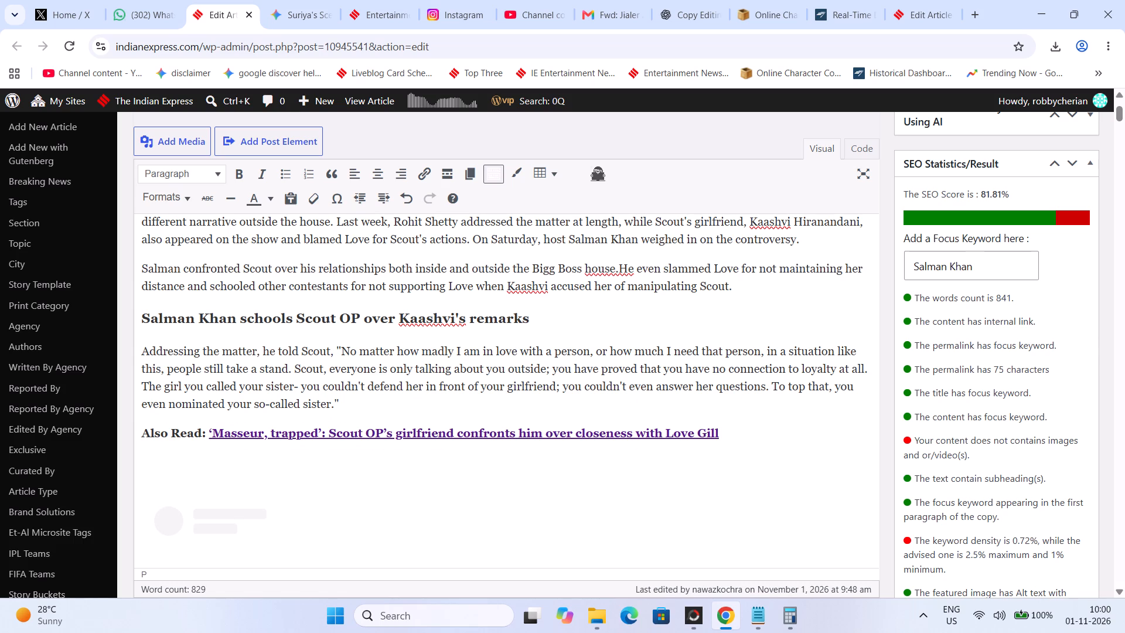
{"action": "left_click", "coordinate": [619, 270]}
{"action": "key", "text": "space"}
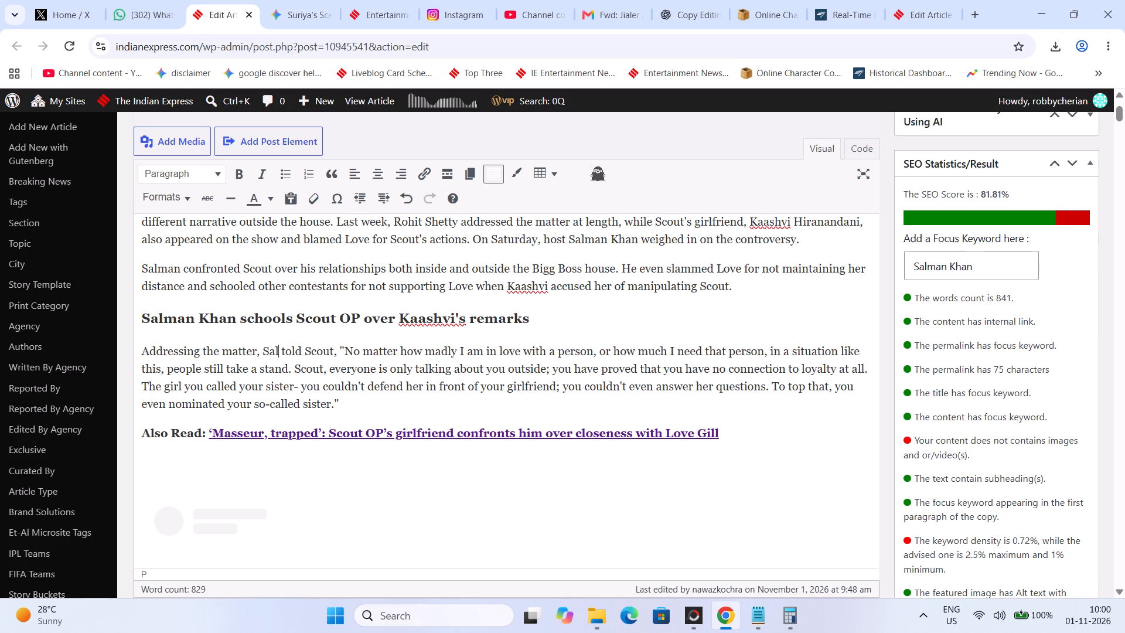
Replace "he" with "Salman Khan" in "Addressing the matter, he told Scout" below the subheading.
{"action": "key", "text": "Right"}
{"action": "key", "text": "Right"}
{"action": "key", "text": "Right"}
{"action": "key", "text": "Right"}
{"action": "key", "text": "Right"}
{"action": "key", "text": "Right"}
{"action": "key", "text": "Right"}
{"action": "key", "text": "Right"}
{"action": "key", "text": "Right"}
{"action": "key", "text": "Right"}
{"action": "key", "text": "Right"}
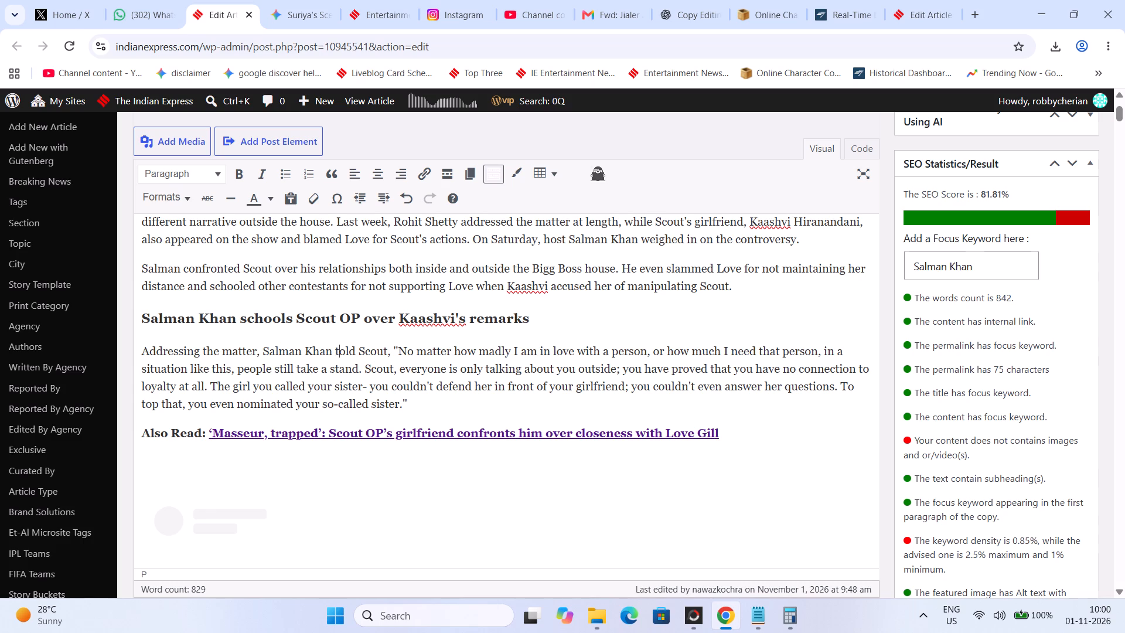
Add "OP" after "Scout" in "Addressing the matter, Salman Khan told Scout" below the Kaashvi's remarks subheading.
{"action": "key", "text": "BackSpace"}
{"action": "key", "text": "BackSpace"}
{"action": "type", "text": "OP"}
Replace the semicolon after "talking about you outside" with a full stop and start the following sentence with a capitalised "You".
{"action": "key", "text": "Right"}
{"action": "key", "text": "Right"}
{"action": "key", "text": "Right"}
{"action": "key", "text": "Right"}
{"action": "key", "text": "Right"}
{"action": "key", "text": "Right"}
{"action": "key", "text": "Right"}
{"action": "key", "text": "Right"}
{"action": "key", "text": "Right"}
{"action": "key", "text": "Right"}
{"action": "key", "text": "Right"}
{"action": "key", "text": "Right"}
{"action": "key", "text": "Right"}
{"action": "key", "text": "Right"}
{"action": "key", "text": "Right"}
{"action": "key", "text": "Right"}
{"action": "key", "text": "Right"}
{"action": "key", "text": "Right"}
{"action": "key", "text": "Right"}
{"action": "key", "text": "Right"}
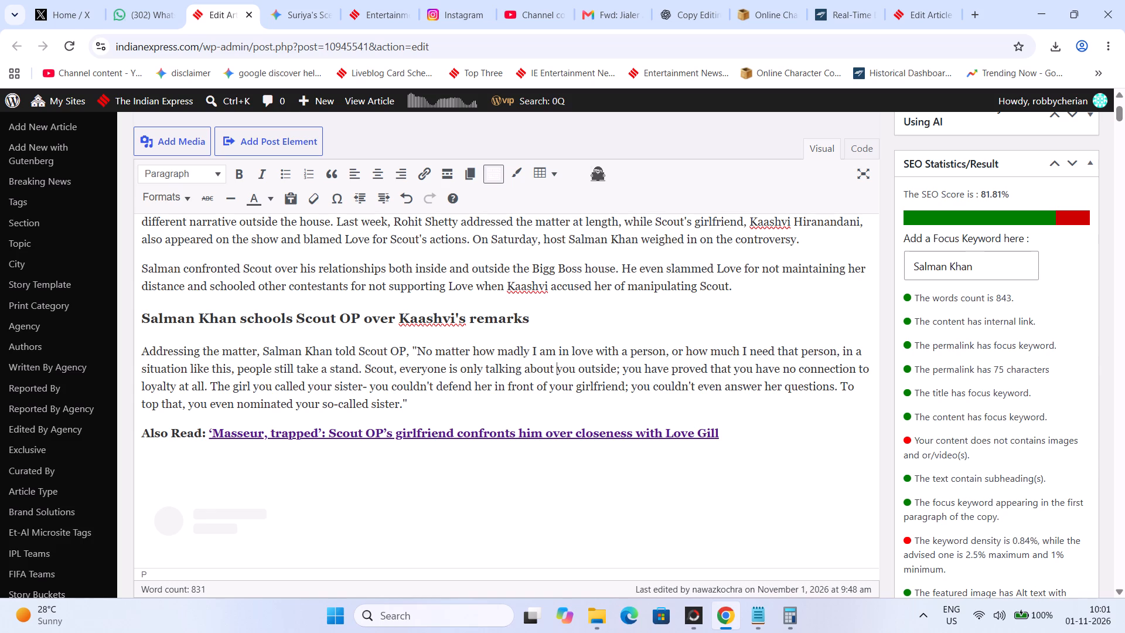
{"action": "key", "text": "Right"}
{"action": "key", "text": "BackSpace"}
{"action": "key", "text": "period"}
{"action": "key", "text": "Right"}
{"action": "key", "text": "Right"}
{"action": "key", "text": "BackSpace"}
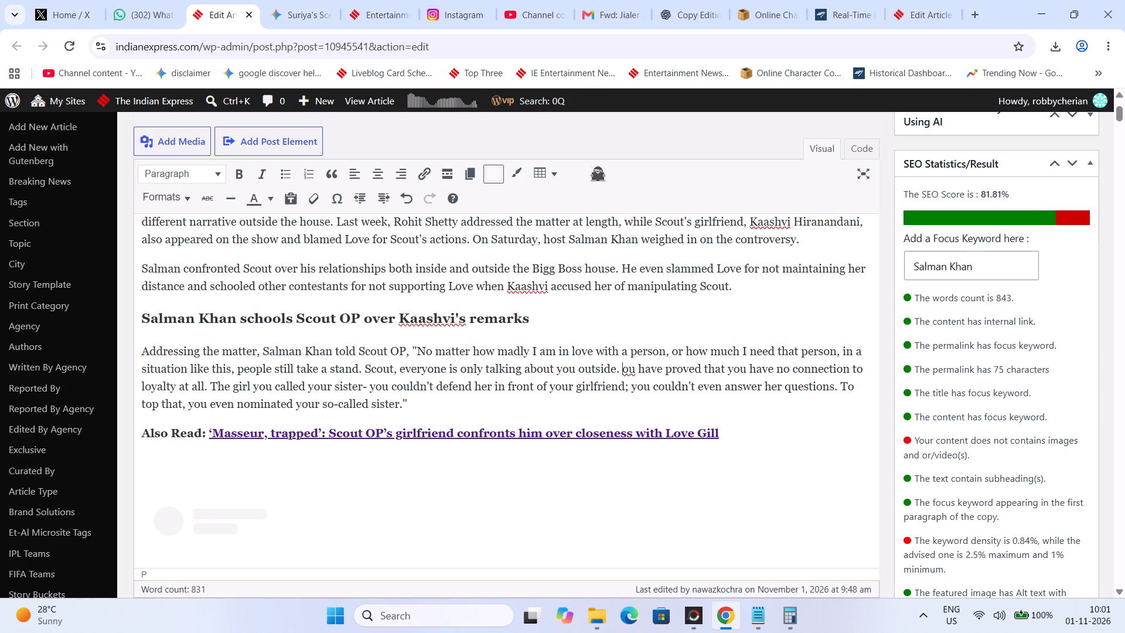
Replace the hyphen after "The girl you called your sister" with a semicolon in Salman's quote.
{"action": "key", "text": "Right"}
{"action": "key", "text": "Right"}
{"action": "key", "text": "Right"}
{"action": "key", "text": "Right"}
{"action": "key", "text": "Right"}
{"action": "key", "text": "Right"}
{"action": "key", "text": "Right"}
{"action": "key", "text": "Right"}
{"action": "key", "text": "Right"}
{"action": "key", "text": "Right"}
{"action": "key", "text": "Right"}
{"action": "key", "text": "Right"}
{"action": "key", "text": "Right"}
{"action": "key", "text": "Right"}
{"action": "key", "text": "Right"}
{"action": "key", "text": "Right"}
{"action": "key", "text": "Right"}
{"action": "key", "text": "Right"}
{"action": "key", "text": "Right"}
{"action": "key", "text": "Right"}
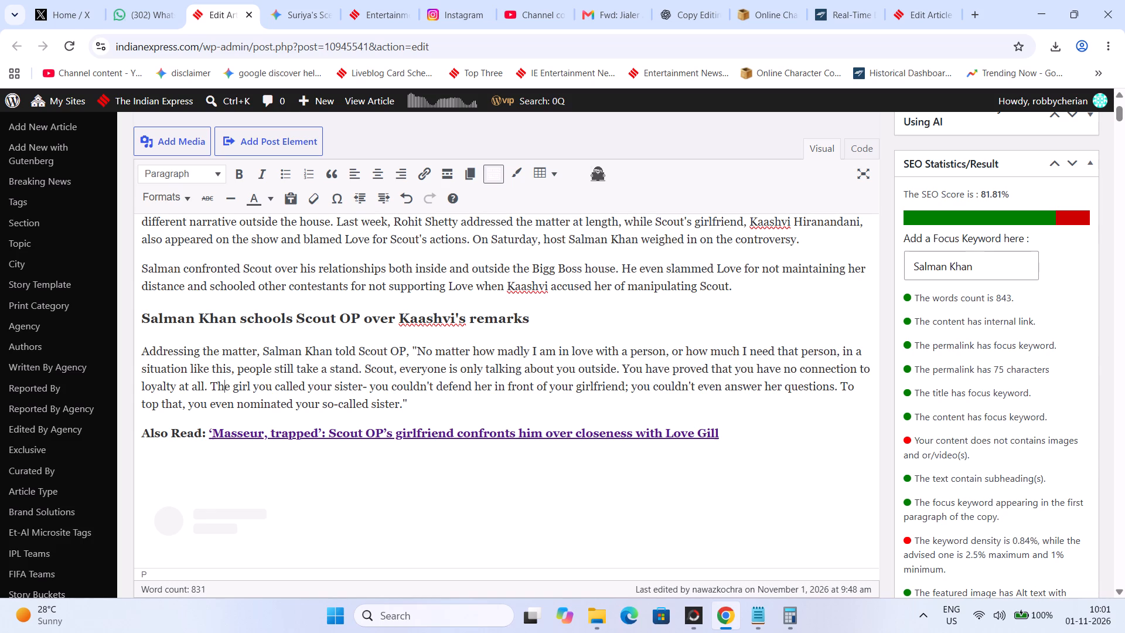
{"action": "key", "text": "Right"}
{"action": "key", "text": "BackSpace"}
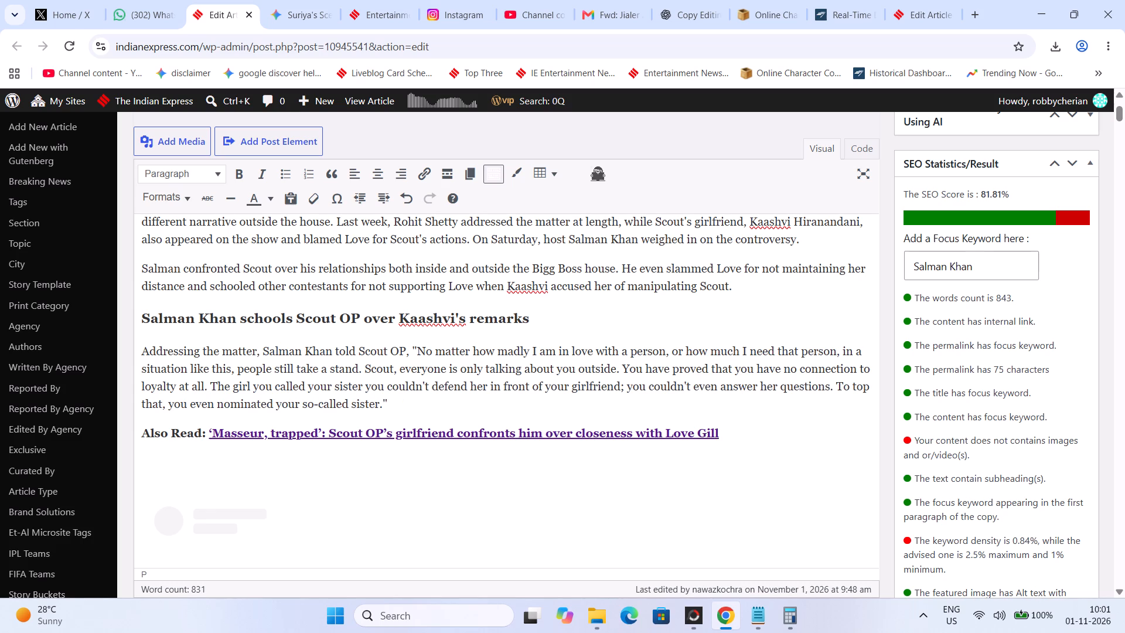
{"action": "key", "text": "l"}
{"action": "key", "text": "BackSpace"}
{"action": "key", "text": "semicolon"}
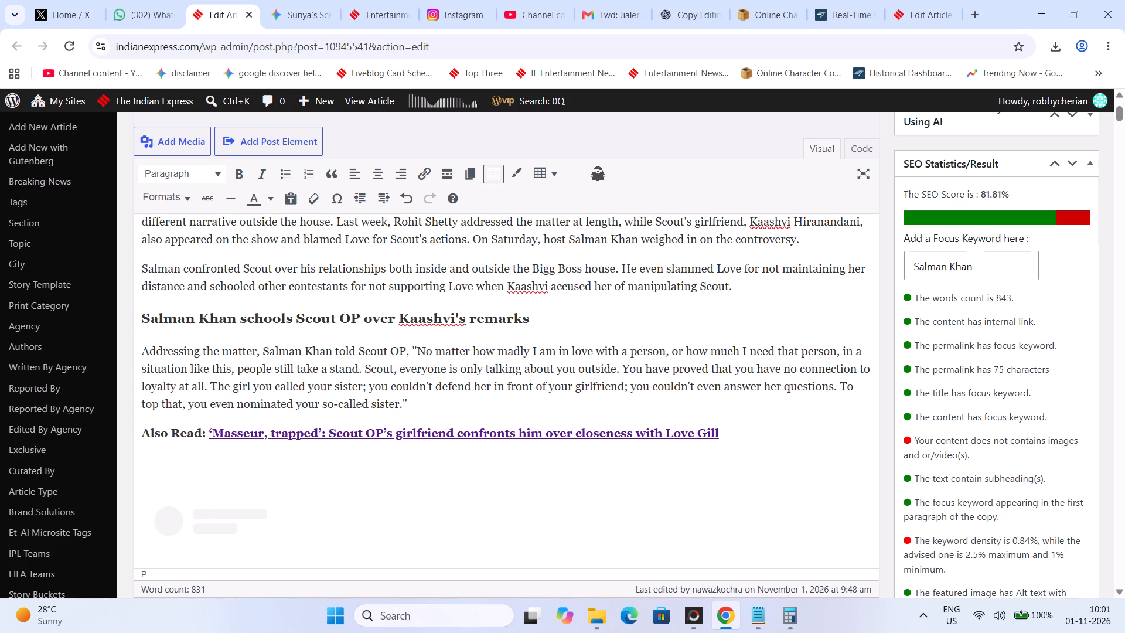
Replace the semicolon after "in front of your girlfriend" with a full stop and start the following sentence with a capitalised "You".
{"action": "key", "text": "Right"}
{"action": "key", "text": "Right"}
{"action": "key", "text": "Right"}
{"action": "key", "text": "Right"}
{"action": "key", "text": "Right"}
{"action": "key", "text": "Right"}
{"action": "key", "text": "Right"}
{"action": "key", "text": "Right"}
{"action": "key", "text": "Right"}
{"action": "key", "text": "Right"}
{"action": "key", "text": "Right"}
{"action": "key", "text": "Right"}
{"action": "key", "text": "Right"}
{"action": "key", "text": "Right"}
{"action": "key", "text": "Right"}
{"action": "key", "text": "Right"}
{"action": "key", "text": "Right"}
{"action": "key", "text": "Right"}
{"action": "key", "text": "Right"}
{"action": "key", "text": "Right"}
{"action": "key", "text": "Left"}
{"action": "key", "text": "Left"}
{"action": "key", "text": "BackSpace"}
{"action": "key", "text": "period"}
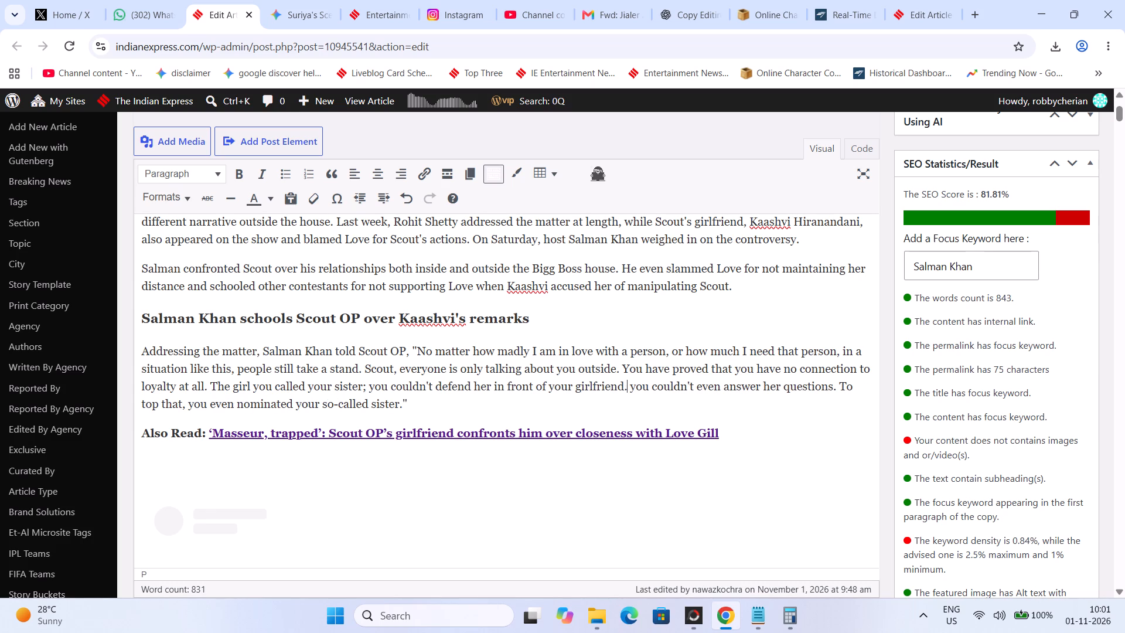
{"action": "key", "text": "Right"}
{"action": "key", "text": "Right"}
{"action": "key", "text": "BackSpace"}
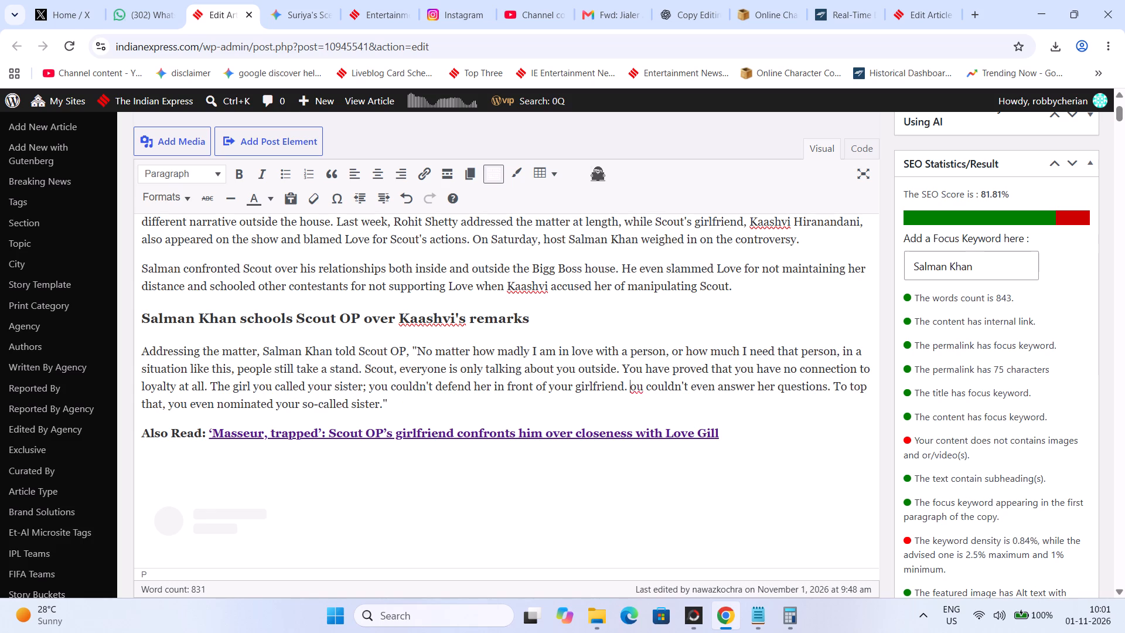
Join the clauses with "and" to read "in front of your girlfriend and you couldn't even answer her questions", with lowercase "you".
{"action": "key", "text": "Right"}
{"action": "key", "text": "Right"}
{"action": "key", "text": "Right"}
{"action": "key", "text": "Right"}
{"action": "key", "text": "Right"}
{"action": "key", "text": "Right"}
{"action": "key", "text": "Right"}
{"action": "key", "text": "Right"}
{"action": "key", "text": "Right"}
{"action": "key", "text": "Right"}
{"action": "key", "text": "Right"}
{"action": "key", "text": "Right"}
{"action": "key", "text": "Right"}
{"action": "key", "text": "Right"}
{"action": "key", "text": "Right"}
{"action": "key", "text": "Right"}
{"action": "key", "text": "Right"}
{"action": "key", "text": "Right"}
{"action": "key", "text": "Right"}
{"action": "key", "text": "Right"}
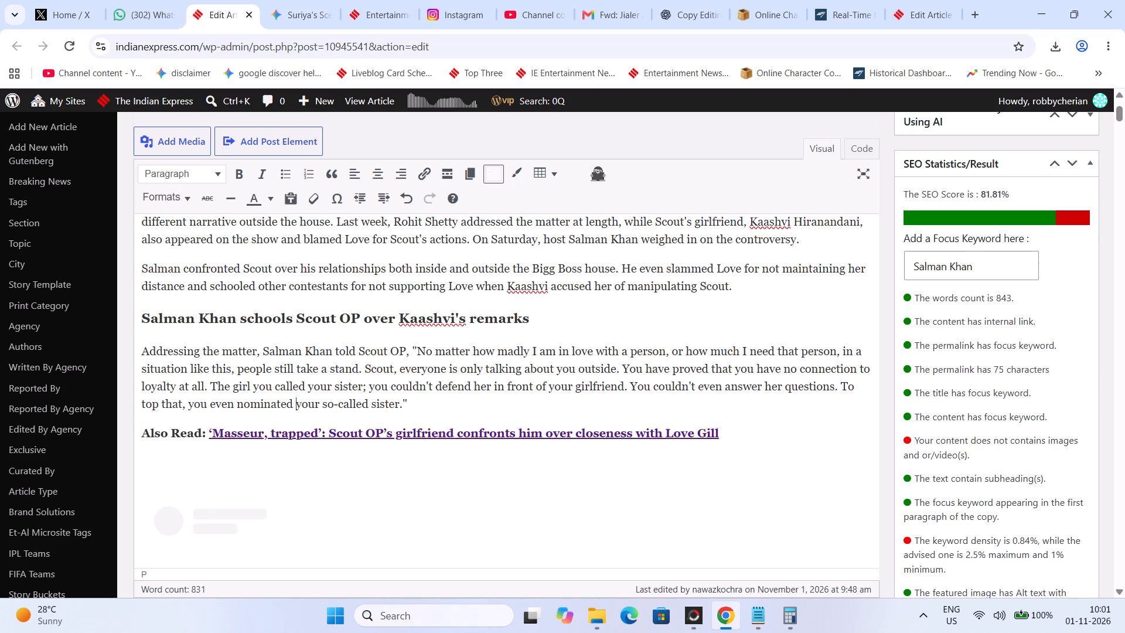
{"action": "key", "text": "Up"}
{"action": "key", "text": "Right"}
{"action": "key", "text": "Right"}
{"action": "key", "text": "Right"}
{"action": "key", "text": "Right"}
{"action": "key", "text": "Right"}
{"action": "key", "text": "Right"}
{"action": "key", "text": "Right"}
{"action": "key", "text": "Right"}
{"action": "key", "text": "Right"}
{"action": "key", "text": "Right"}
{"action": "key", "text": "Right"}
{"action": "key", "text": "Right"}
{"action": "key", "text": "Right"}
{"action": "key", "text": "Right"}
{"action": "key", "text": "Right"}
{"action": "key", "text": "Right"}
{"action": "key", "text": "Right"}
{"action": "key", "text": "Right"}
{"action": "key", "text": "Right"}
{"action": "key", "text": "Right"}
{"action": "key", "text": "BackSpace"}
{"action": "key", "text": "space"}
{"action": "type", "text": "and"}
{"action": "key", "text": "Right"}
{"action": "key", "text": "Right"}
{"action": "key", "text": "BackSpace"}
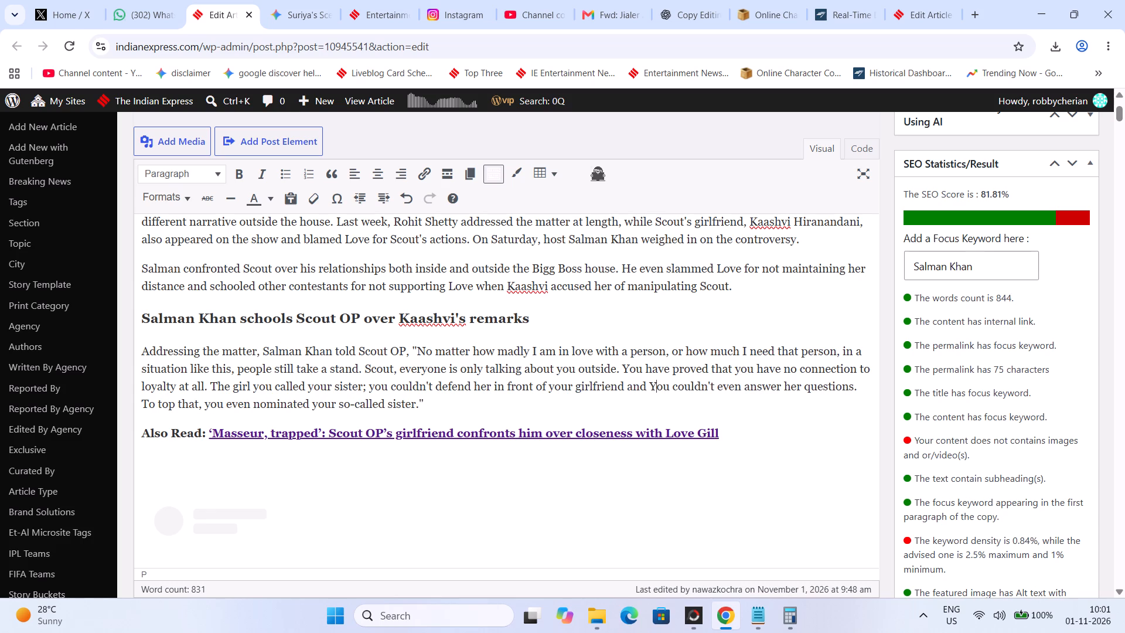
{"action": "key", "text": "u"}
{"action": "key", "text": "BackSpace"}
{"action": "key", "text": "y"}
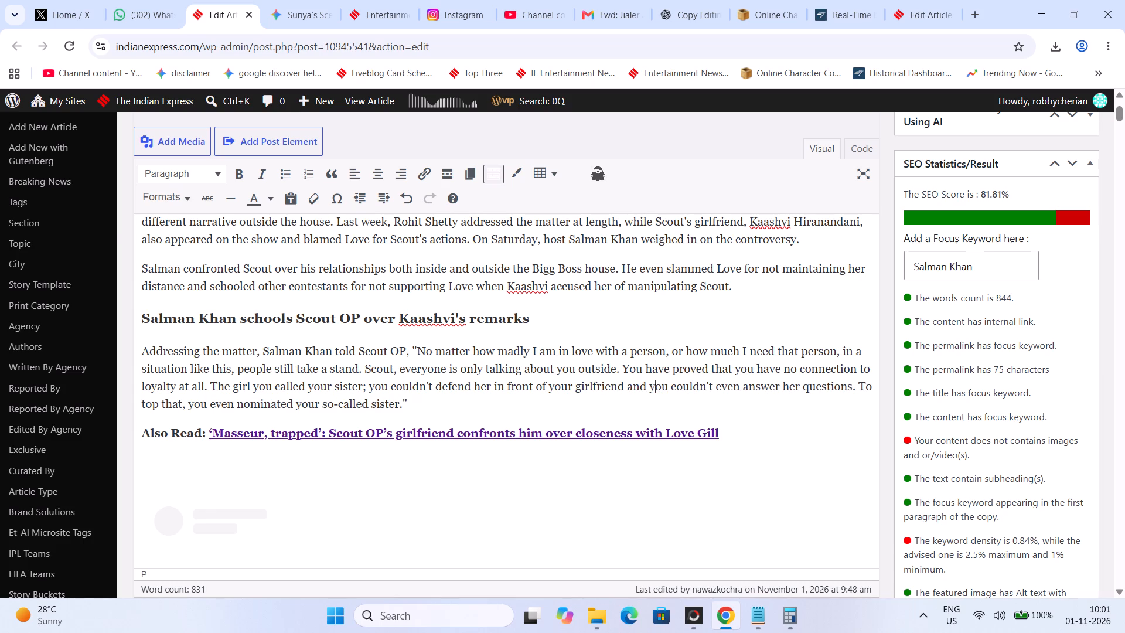
Shorten "Salman Khan added" to "Salman added" at the start of the paragraph below the embedded Instagram post.
{"action": "scroll", "coordinate": [403, 384], "scroll_direction": "down", "scroll_amount": 11}
{"action": "scroll", "coordinate": [415, 385], "scroll_direction": "up", "scroll_amount": 2}
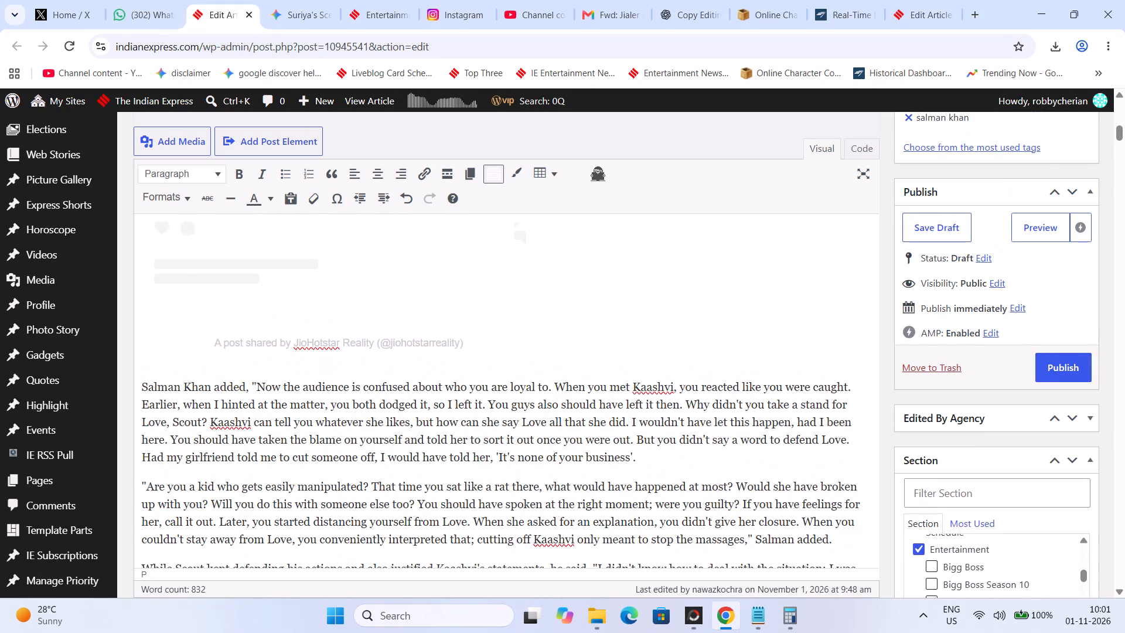
{"action": "left_click_drag", "start_coordinate": [210, 393], "coordinate": [136, 393]}
{"action": "scroll", "coordinate": [275, 413], "scroll_direction": "up", "scroll_amount": 6}
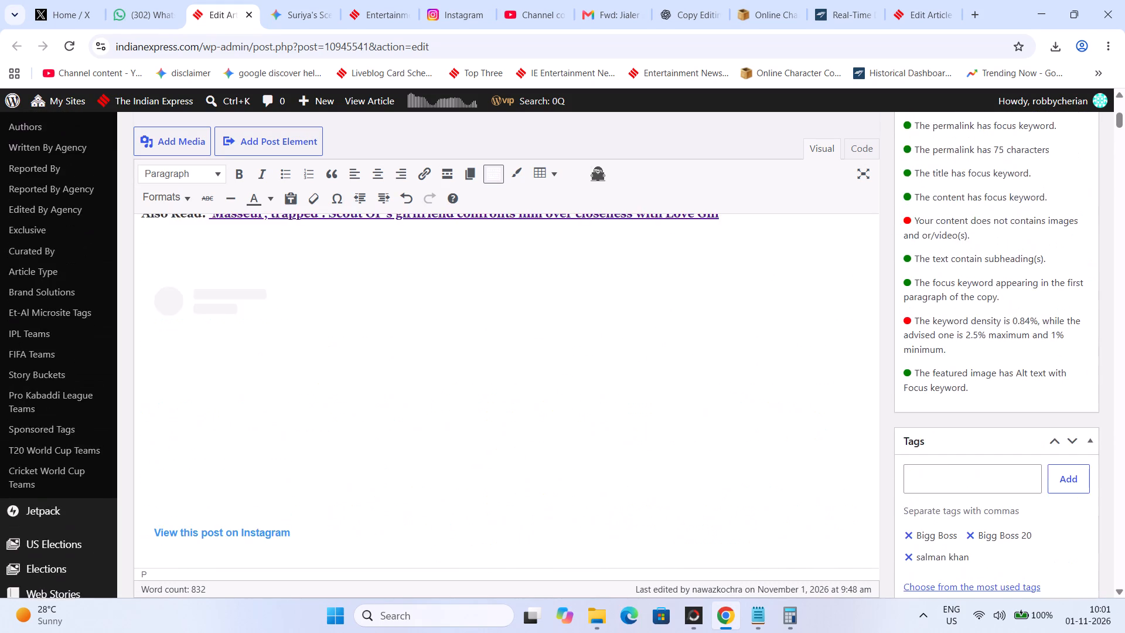
{"action": "scroll", "coordinate": [274, 414], "scroll_direction": "up", "scroll_amount": 2}
{"action": "scroll", "coordinate": [274, 414], "scroll_direction": "down", "scroll_amount": 8}
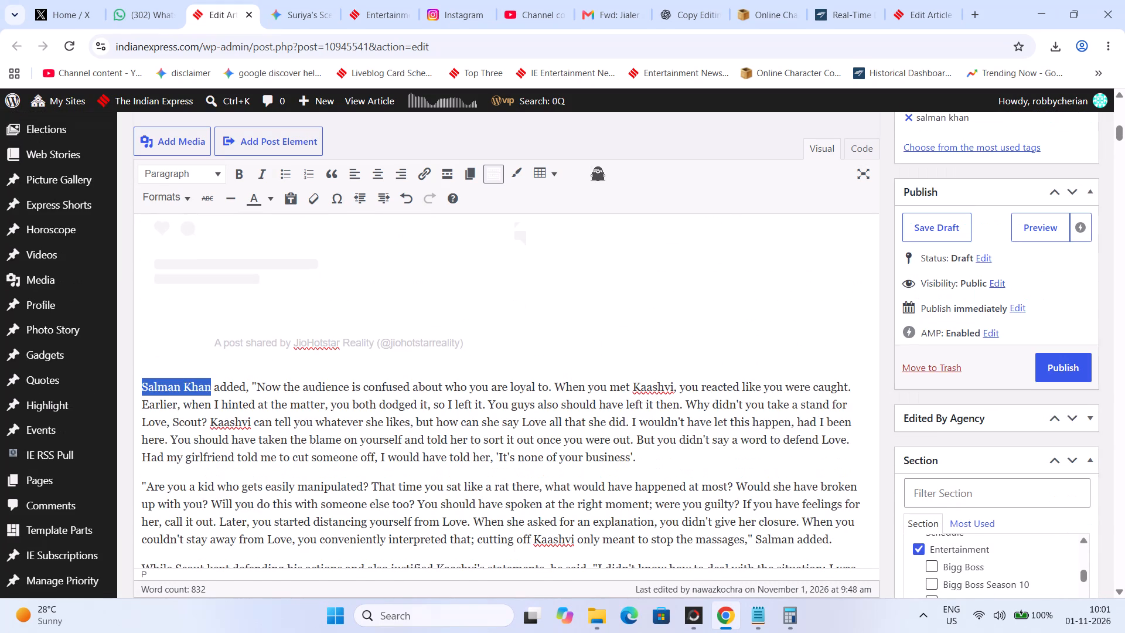
{"action": "left_click", "coordinate": [210, 392]}
{"action": "left_click_drag", "start_coordinate": [212, 392], "coordinate": [197, 392]}
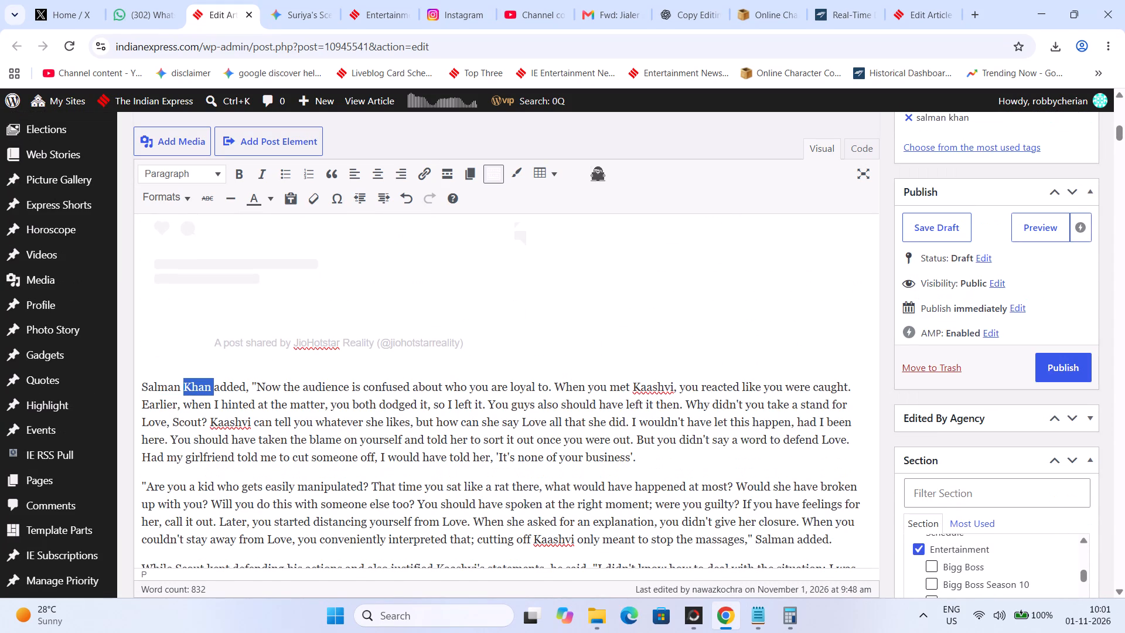
{"action": "key", "text": "BackSpace"}
{"action": "key", "text": "BackSpace"}
{"action": "key", "text": "space"}
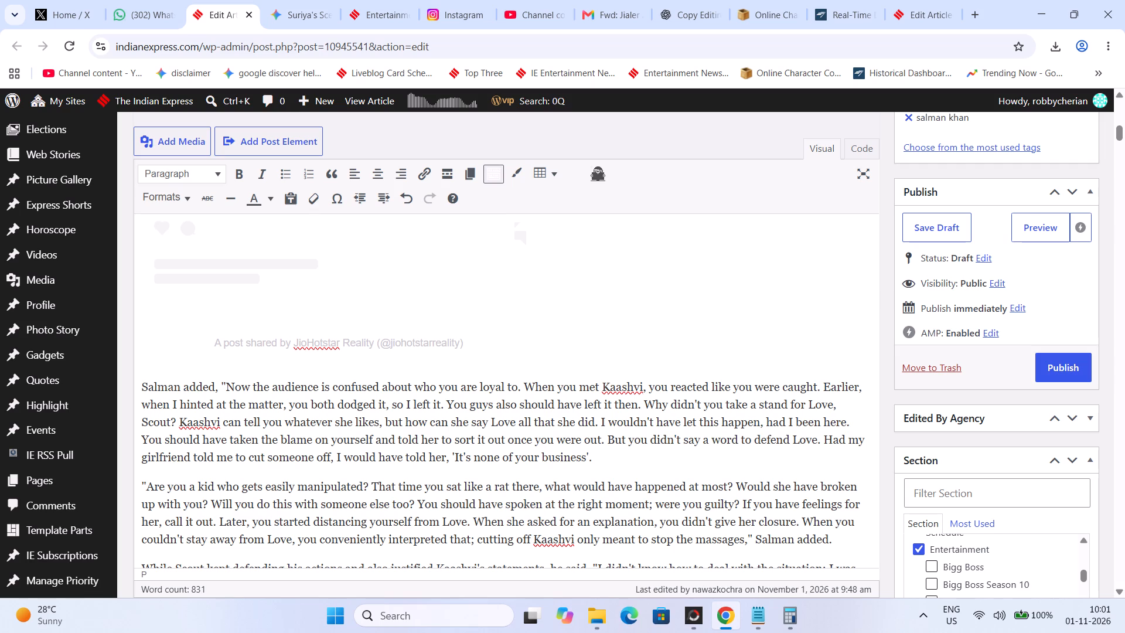
Insert "to" before "Love" in Salman's quote so it reads "how can she say to Love all that she did".
{"action": "scroll", "coordinate": [608, 383], "scroll_direction": "down", "scroll_amount": 1}
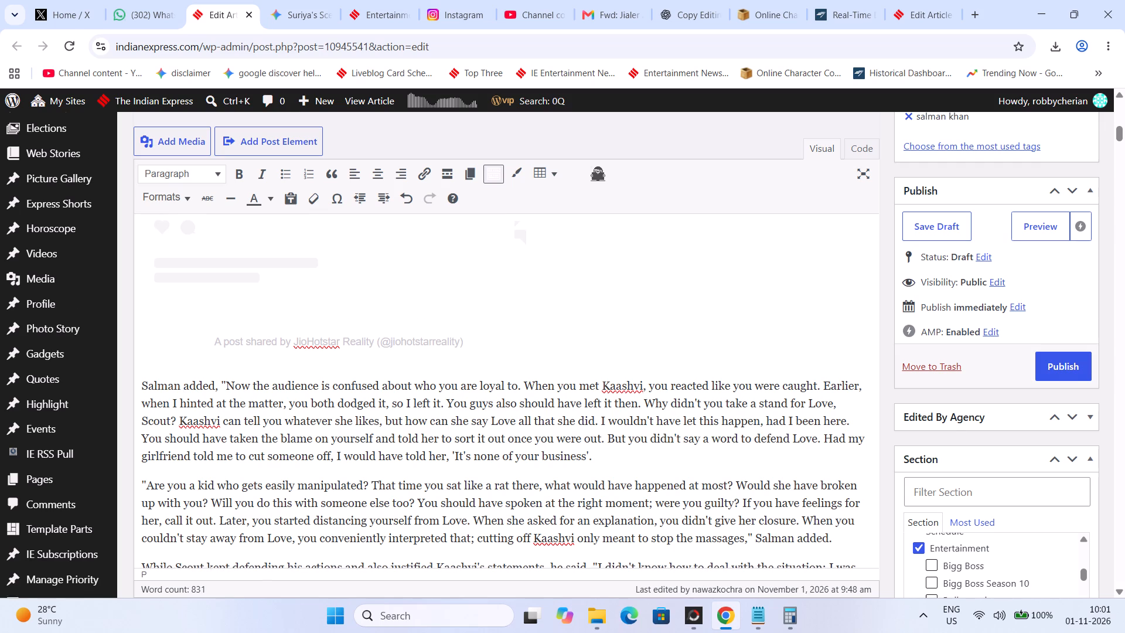
{"action": "scroll", "coordinate": [608, 383], "scroll_direction": "down", "scroll_amount": 1}
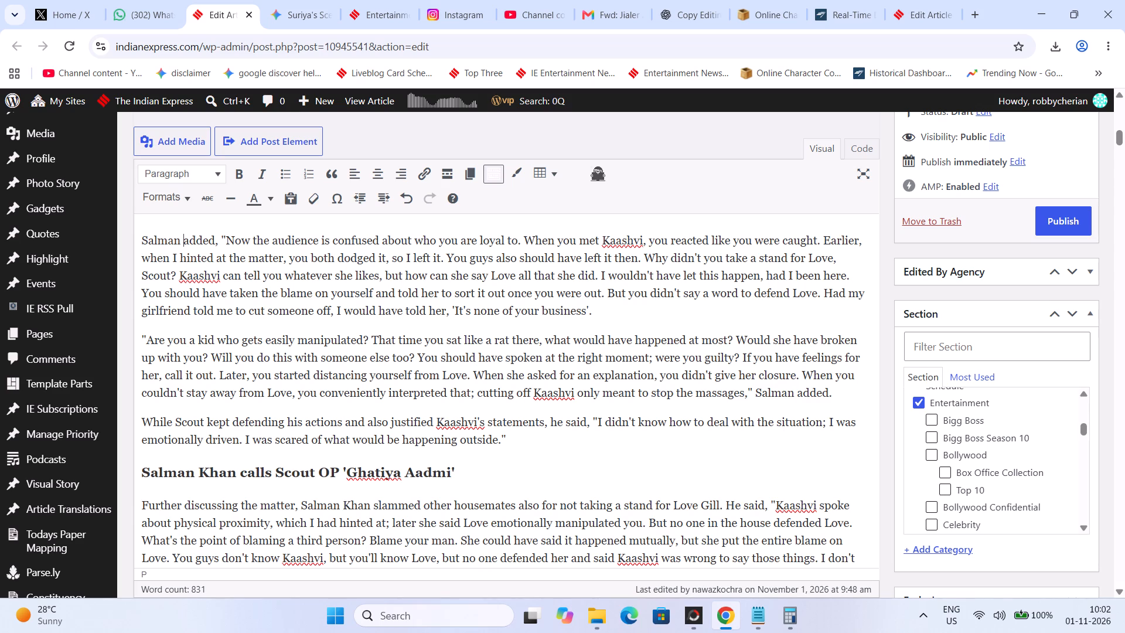
{"action": "left_click_drag", "start_coordinate": [516, 276], "coordinate": [531, 279]}
{"action": "key", "text": "Left"}
{"action": "key", "text": "Left"}
{"action": "key", "text": "Left"}
{"action": "key", "text": "Left"}
{"action": "key", "text": "Left"}
{"action": "key", "text": "Left"}
{"action": "key", "text": "space"}
{"action": "type", "text": "to"}
Remove the comma after "happen" so the sentence reads "I wouldn't have let this happen had I been here".
{"action": "key", "text": "Right"}
{"action": "key", "text": "Right"}
{"action": "key", "text": "Right"}
{"action": "key", "text": "Right"}
{"action": "key", "text": "Right"}
{"action": "key", "text": "Right"}
{"action": "key", "text": "Right"}
{"action": "key", "text": "Right"}
{"action": "key", "text": "Right"}
{"action": "key", "text": "Right"}
{"action": "key", "text": "Right"}
{"action": "key", "text": "Right"}
{"action": "key", "text": "Right"}
{"action": "key", "text": "Right"}
{"action": "key", "text": "Right"}
{"action": "key", "text": "Right"}
{"action": "key", "text": "Right"}
{"action": "key", "text": "Right"}
{"action": "key", "text": "Right"}
{"action": "key", "text": "Right"}
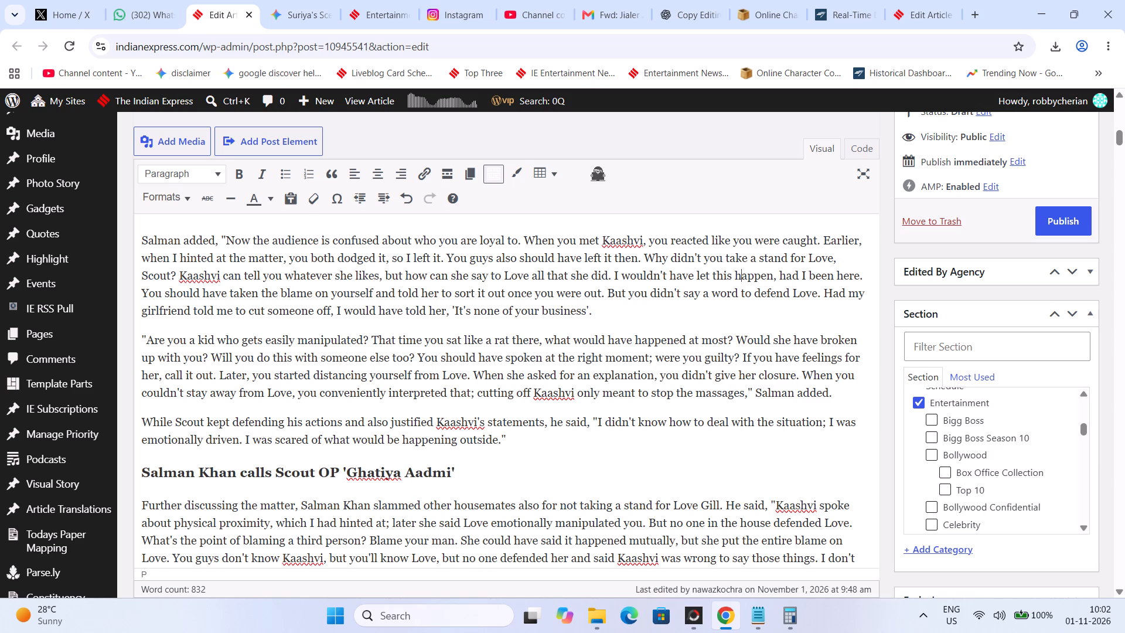
{"action": "key", "text": "Right"}
{"action": "key", "text": "Right"}
{"action": "key", "text": "Left"}
{"action": "key", "text": "Left"}
{"action": "key", "text": "Left"}
{"action": "key", "text": "Left"}
{"action": "key", "text": "Left"}
{"action": "key", "text": "Left"}
{"action": "key", "text": "Left"}
{"action": "key", "text": "BackSpace"}
Move the full stop inside the single quotation mark after "It's none of your business" and add a closing double quotation mark.
{"action": "key", "text": "Right"}
{"action": "key", "text": "Right"}
{"action": "key", "text": "Right"}
{"action": "key", "text": "Right"}
{"action": "key", "text": "Right"}
{"action": "key", "text": "Right"}
{"action": "key", "text": "Right"}
{"action": "key", "text": "Right"}
{"action": "key", "text": "Right"}
{"action": "key", "text": "Right"}
{"action": "key", "text": "Right"}
{"action": "key", "text": "Right"}
{"action": "key", "text": "Right"}
{"action": "key", "text": "Right"}
{"action": "key", "text": "Right"}
{"action": "key", "text": "Right"}
{"action": "key", "text": "Right"}
{"action": "key", "text": "Right"}
{"action": "key", "text": "Right"}
{"action": "key", "text": "Right"}
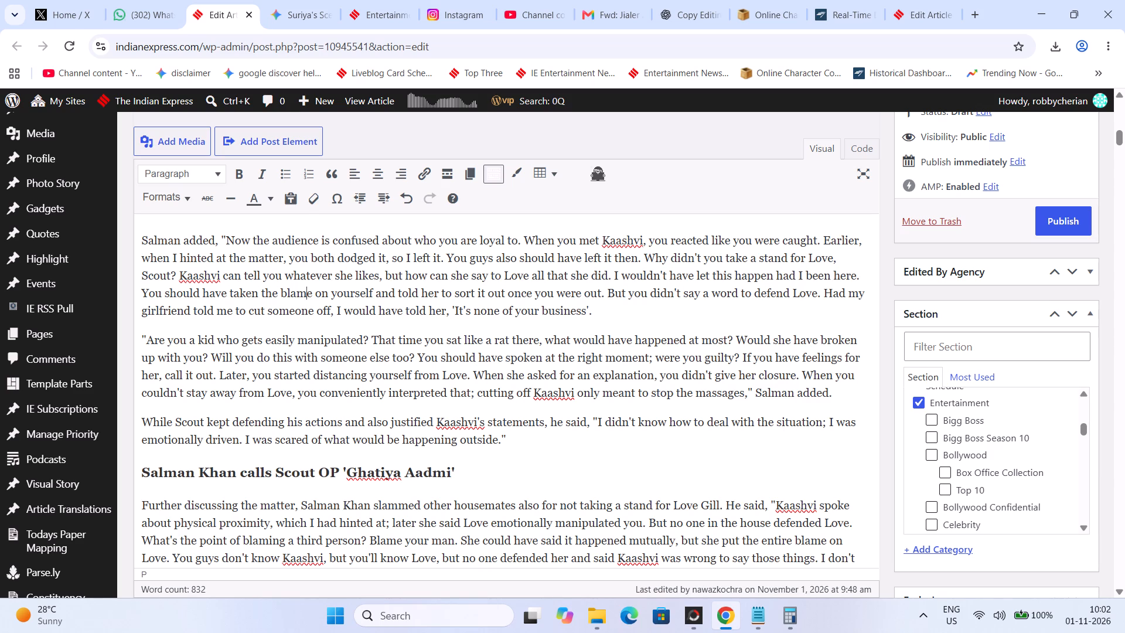
{"action": "key", "text": "Left"}
{"action": "key", "text": "Right"}
{"action": "key", "text": "Right"}
{"action": "key", "text": "Right"}
{"action": "key", "text": "Right"}
{"action": "key", "text": "Right"}
{"action": "key", "text": "Right"}
{"action": "key", "text": "Right"}
{"action": "key", "text": "Right"}
{"action": "key", "text": "Right"}
{"action": "key", "text": "Right"}
{"action": "key", "text": "Right"}
{"action": "key", "text": "Right"}
{"action": "key", "text": "Right"}
{"action": "key", "text": "Right"}
{"action": "key", "text": "Right"}
{"action": "key", "text": "Right"}
{"action": "key", "text": "Right"}
{"action": "key", "text": "Right"}
{"action": "key", "text": "Right"}
{"action": "key", "text": "Right"}
{"action": "key", "text": "Right"}
{"action": "key", "text": "Left"}
{"action": "key", "text": "period"}
{"action": "key", "text": "Right"}
{"action": "key", "text": "Right"}
{"action": "key", "text": "BackSpace"}
{"action": "key", "text": "shift+quotedbl"}
Join the "Are you a kid who gets easily manipulated?" paragraph to the one above, replacing the double quotation marks between them with a space.
{"action": "key", "text": "Right"}
{"action": "key", "text": "Right"}
{"action": "key", "text": "BackSpace"}
{"action": "key", "text": "BackSpace"}
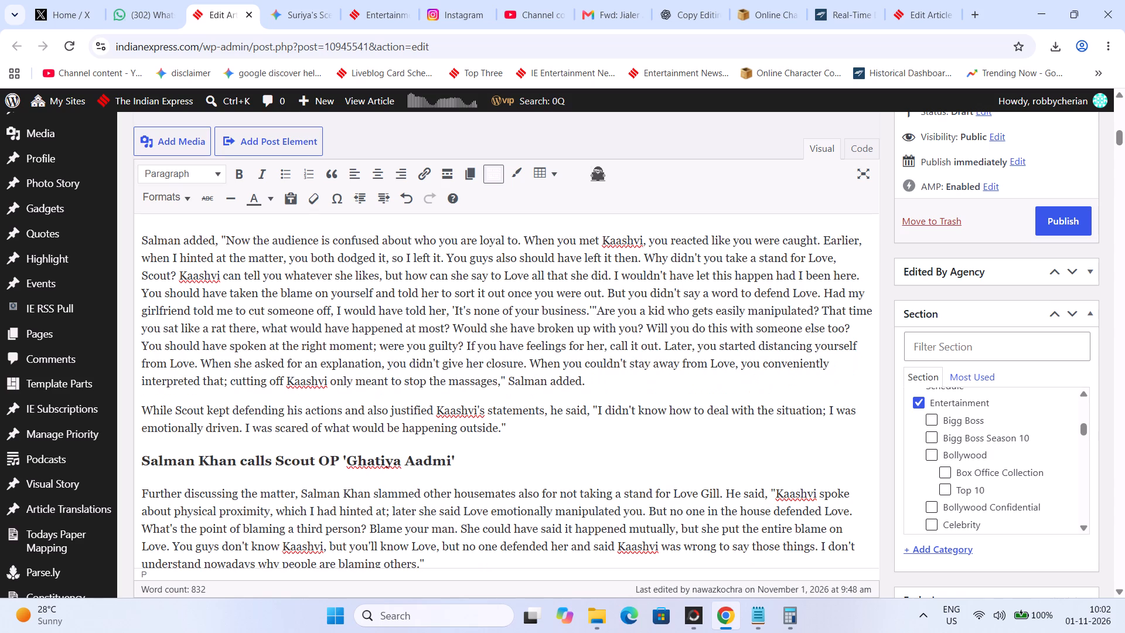
{"action": "type", "text": "="}
{"action": "key", "text": "space"}
{"action": "key", "text": "BackSpace"}
{"action": "key", "text": "BackSpace"}
{"action": "key", "text": "BackSpace"}
{"action": "key", "text": "space"}
Proofread Salman's quote from "Are you a kid who gets easily manipulated?" through "what would have happened at most?".
{"action": "key", "text": "Right"}
{"action": "key", "text": "Right"}
{"action": "key", "text": "Right"}
{"action": "key", "text": "Right"}
{"action": "key", "text": "Right"}
{"action": "key", "text": "Right"}
{"action": "key", "text": "Right"}
{"action": "key", "text": "Right"}
{"action": "key", "text": "Right"}
{"action": "key", "text": "Right"}
{"action": "key", "text": "Right"}
{"action": "key", "text": "Right"}
{"action": "key", "text": "Right"}
{"action": "key", "text": "Right"}
{"action": "key", "text": "Right"}
{"action": "key", "text": "Right"}
{"action": "key", "text": "Right"}
{"action": "key", "text": "Right"}
{"action": "key", "text": "Right"}
{"action": "key", "text": "Right"}
{"action": "key", "text": "Right"}
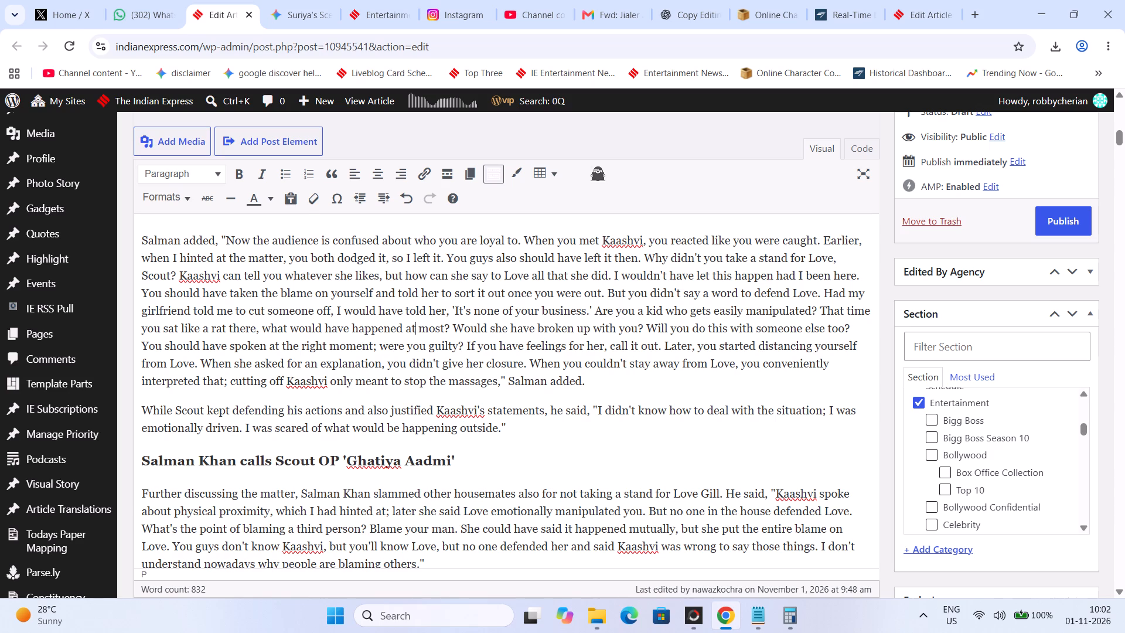
{"action": "key", "text": "Left"}
{"action": "key", "text": "Left"}
{"action": "key", "text": "Left"}
{"action": "key", "text": "Left"}
{"action": "key", "text": "Left"}
{"action": "key", "text": "Left"}
{"action": "key", "text": "Left"}
{"action": "key", "text": "Left"}
{"action": "key", "text": "Left"}
{"action": "key", "text": "Left"}
{"action": "key", "text": "Left"}
{"action": "key", "text": "Left"}
{"action": "key", "text": "Left"}
{"action": "key", "text": "Left"}
{"action": "key", "text": "Left"}
{"action": "key", "text": "Left"}
{"action": "key", "text": "Left"}
{"action": "key", "text": "Left"}
{"action": "key", "text": "Left"}
{"action": "key", "text": "Left"}
Replace the semicolon after "at the right moment" with a full stop and start the new sentence with a capital: "Were you guilty?".
{"action": "key", "text": "Right"}
{"action": "key", "text": "Right"}
{"action": "key", "text": "Right"}
{"action": "key", "text": "Right"}
{"action": "key", "text": "Right"}
{"action": "key", "text": "Right"}
{"action": "key", "text": "Right"}
{"action": "key", "text": "Right"}
{"action": "key", "text": "Right"}
{"action": "key", "text": "Right"}
{"action": "key", "text": "Right"}
{"action": "key", "text": "Right"}
{"action": "key", "text": "Right"}
{"action": "key", "text": "Right"}
{"action": "key", "text": "Right"}
{"action": "key", "text": "Right"}
{"action": "key", "text": "Right"}
{"action": "key", "text": "Right"}
{"action": "key", "text": "Right"}
{"action": "key", "text": "Right"}
{"action": "key", "text": "Left"}
{"action": "key", "text": "Left"}
{"action": "key", "text": "Left"}
{"action": "key", "text": "BackSpace"}
{"action": "key", "text": "period"}
{"action": "key", "text": "Right"}
{"action": "key", "text": "Right"}
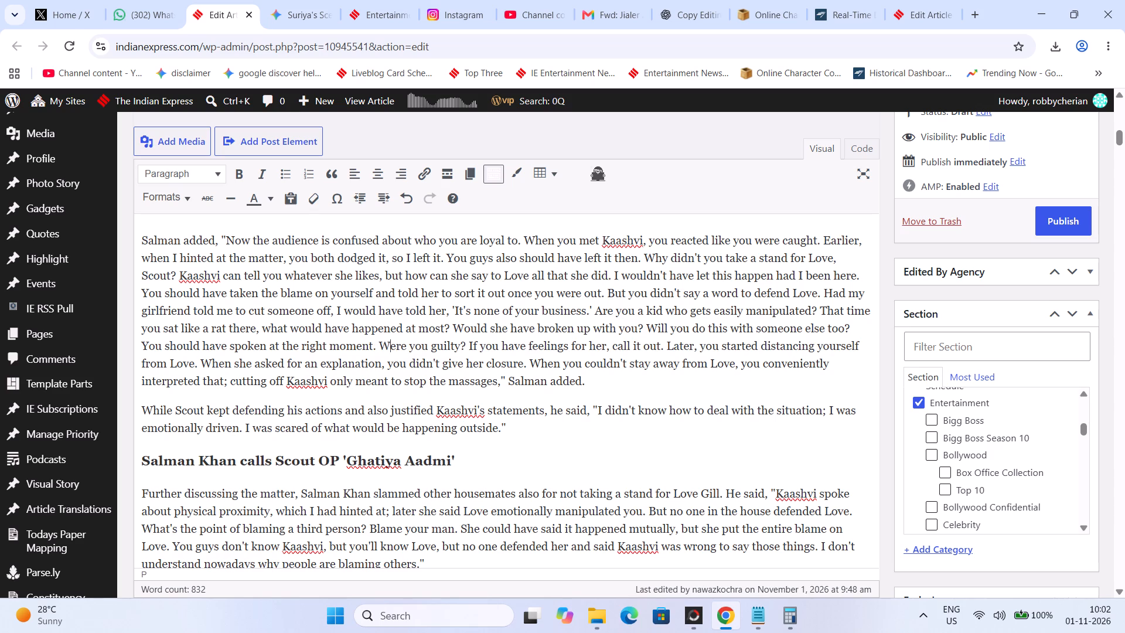
Replace "call it out" with "say it openly" in the sentence beginning "If you have feelings for her".
{"action": "key", "text": "Right"}
{"action": "key", "text": "Right"}
{"action": "key", "text": "Right"}
{"action": "key", "text": "Right"}
{"action": "key", "text": "Right"}
{"action": "key", "text": "Right"}
{"action": "key", "text": "Right"}
{"action": "key", "text": "Right"}
{"action": "key", "text": "Right"}
{"action": "key", "text": "Right"}
{"action": "key", "text": "Right"}
{"action": "key", "text": "Right"}
{"action": "key", "text": "Right"}
{"action": "key", "text": "Right"}
{"action": "key", "text": "Right"}
{"action": "key", "text": "Right"}
{"action": "key", "text": "Right"}
{"action": "key", "text": "Right"}
{"action": "key", "text": "Right"}
{"action": "key", "text": "Right"}
{"action": "key", "text": "Left"}
{"action": "key", "text": "BackSpace"}
{"action": "key", "text": "BackSpace"}
{"action": "key", "text": "BackSpace"}
{"action": "key", "text": "BackSpace"}
{"action": "key", "text": "BackSpace"}
{"action": "key", "text": "BackSpace"}
{"action": "key", "text": "BackSpace"}
{"action": "key", "text": "BackSpace"}
{"action": "key", "text": "BackSpace"}
{"action": "key", "text": "BackSpace"}
{"action": "key", "text": "BackSpace"}
{"action": "type", "text": "SA"}
{"action": "key", "text": "BackSpace"}
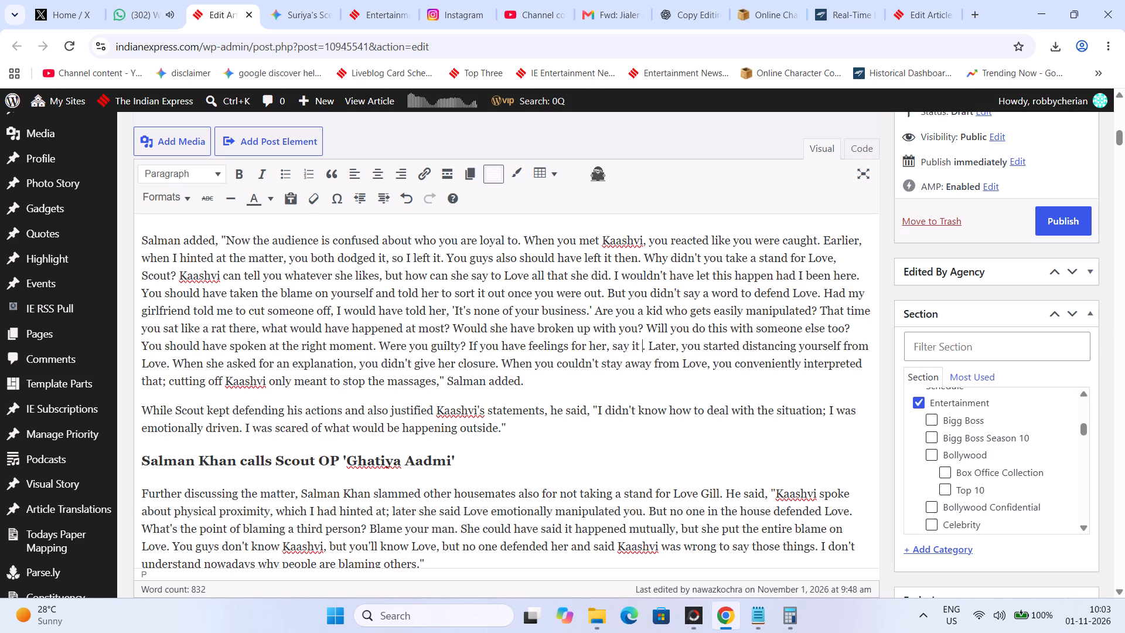
Proofread Salman's quote from "Later, you started distancing yourself" to "When you couldn't stay away from Love".
{"action": "key", "text": "Right"}
{"action": "key", "text": "Right"}
{"action": "key", "text": "Right"}
{"action": "key", "text": "Right"}
{"action": "key", "text": "Right"}
{"action": "key", "text": "Right"}
{"action": "key", "text": "Right"}
{"action": "key", "text": "Right"}
{"action": "key", "text": "Right"}
{"action": "key", "text": "Right"}
{"action": "key", "text": "Right"}
{"action": "key", "text": "Right"}
{"action": "key", "text": "Right"}
{"action": "key", "text": "Right"}
{"action": "key", "text": "Right"}
{"action": "key", "text": "Right"}
{"action": "key", "text": "Right"}
{"action": "key", "text": "Right"}
{"action": "key", "text": "Right"}
{"action": "key", "text": "Right"}
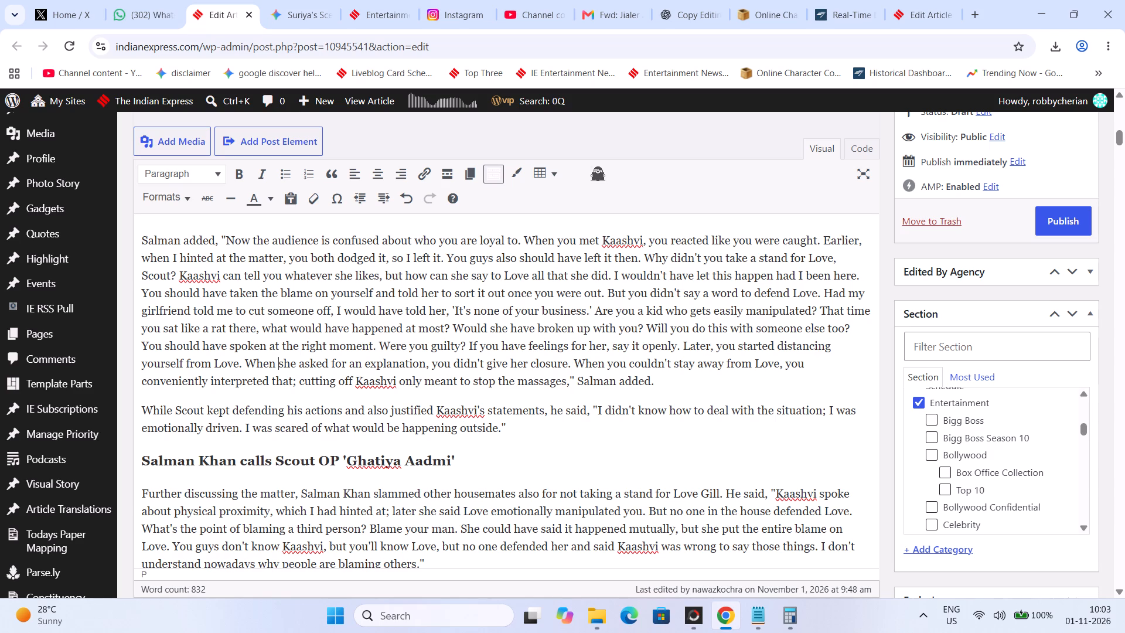
{"action": "key", "text": "Left"}
{"action": "key", "text": "Left"}
{"action": "key", "text": "Left"}
{"action": "key", "text": "Left"}
{"action": "key", "text": "Left"}
{"action": "key", "text": "Left"}
{"action": "key", "text": "Left"}
{"action": "key", "text": "Left"}
{"action": "key", "text": "Left"}
{"action": "key", "text": "Left"}
{"action": "key", "text": "Left"}
{"action": "key", "text": "Left"}
{"action": "key", "text": "Left"}
{"action": "key", "text": "Right"}
{"action": "key", "text": "Right"}
{"action": "key", "text": "Right"}
{"action": "key", "text": "Right"}
{"action": "key", "text": "Right"}
{"action": "key", "text": "Right"}
{"action": "key", "text": "Right"}
{"action": "key", "text": "Right"}
{"action": "key", "text": "Right"}
{"action": "key", "text": "Right"}
{"action": "key", "text": "Right"}
{"action": "key", "text": "Right"}
{"action": "key", "text": "Right"}
{"action": "key", "text": "Right"}
{"action": "key", "text": "Right"}
{"action": "key", "text": "Right"}
{"action": "key", "text": "Right"}
{"action": "key", "text": "Right"}
{"action": "key", "text": "Right"}
{"action": "key", "text": "Right"}
Replace the semicolon after "conveniently interpreted that" with a full stop and capitalise the following word as "Cutting".
{"action": "key", "text": "Right"}
{"action": "key", "text": "Right"}
{"action": "key", "text": "Right"}
{"action": "key", "text": "Right"}
{"action": "key", "text": "Right"}
{"action": "key", "text": "Right"}
{"action": "key", "text": "Right"}
{"action": "key", "text": "Right"}
{"action": "key", "text": "Right"}
{"action": "key", "text": "Right"}
{"action": "key", "text": "Right"}
{"action": "key", "text": "Right"}
{"action": "key", "text": "Right"}
{"action": "key", "text": "Right"}
{"action": "key", "text": "Right"}
{"action": "key", "text": "Right"}
{"action": "key", "text": "Right"}
{"action": "key", "text": "Right"}
{"action": "key", "text": "Right"}
{"action": "key", "text": "Right"}
{"action": "key", "text": "BackSpace"}
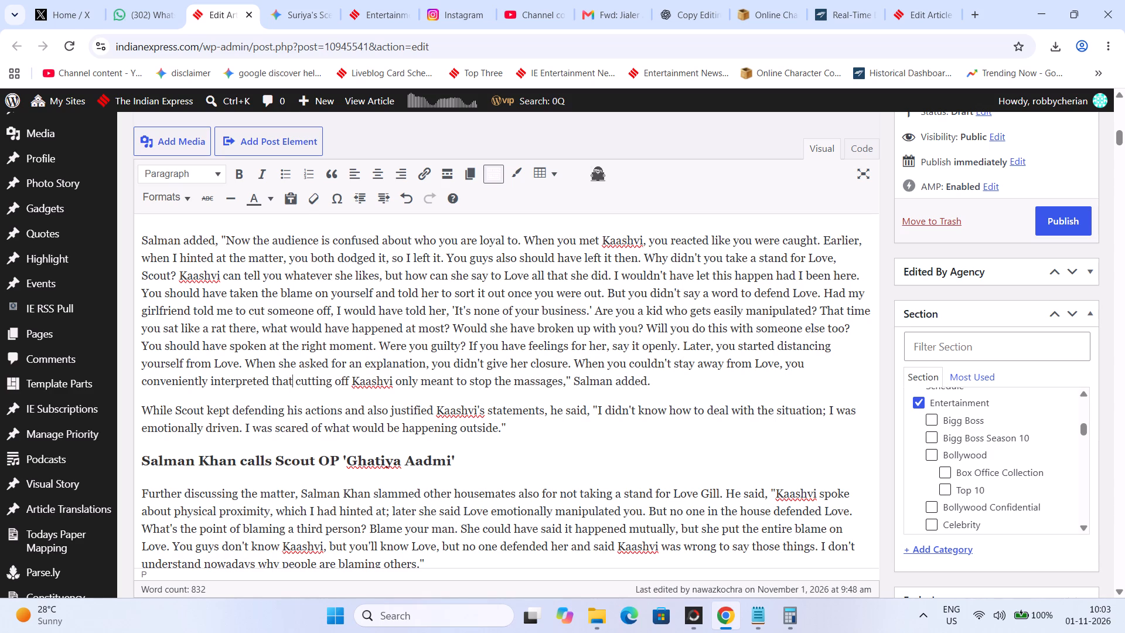
{"action": "key", "text": "period"}
{"action": "key", "text": "Right"}
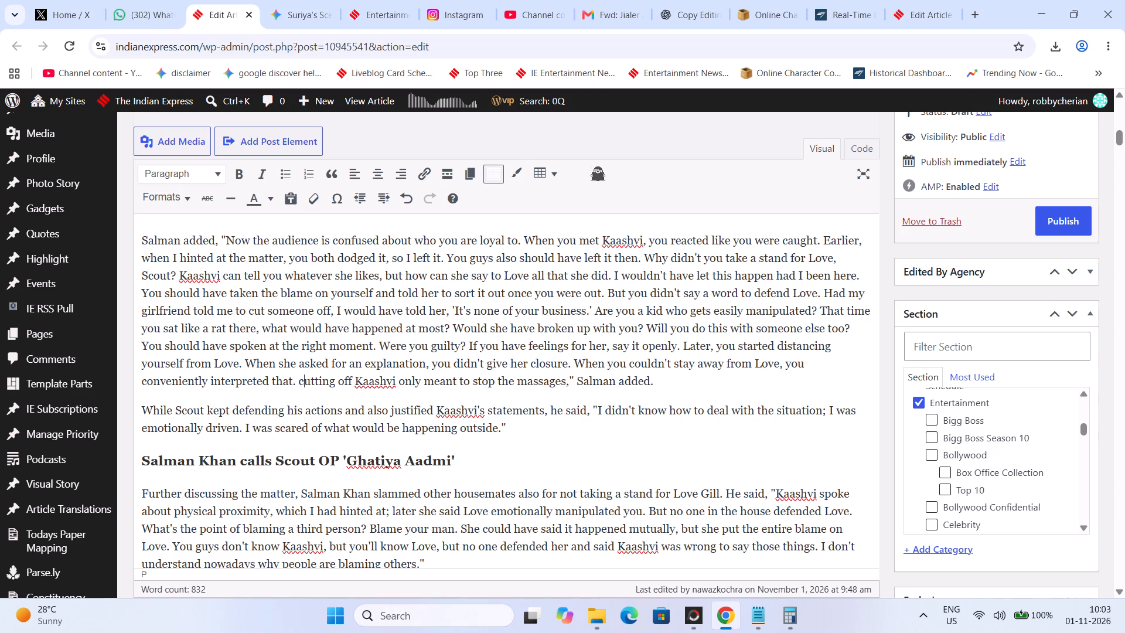
{"action": "key", "text": "BackSpace"}
{"action": "key", "text": "c"}
Remove the closing "Salman added" attribution and end the quote after "stop the massages" with a full stop inside the quotation marks.
{"action": "key", "text": "Right"}
{"action": "key", "text": "Right"}
{"action": "key", "text": "Right"}
{"action": "key", "text": "Right"}
{"action": "key", "text": "Right"}
{"action": "key", "text": "Right"}
{"action": "key", "text": "Right"}
{"action": "key", "text": "Right"}
{"action": "key", "text": "Right"}
{"action": "key", "text": "Right"}
{"action": "key", "text": "Right"}
{"action": "key", "text": "Right"}
{"action": "key", "text": "Right"}
{"action": "key", "text": "Right"}
{"action": "key", "text": "Right"}
{"action": "key", "text": "Right"}
{"action": "key", "text": "Right"}
{"action": "key", "text": "Right"}
{"action": "key", "text": "Right"}
{"action": "key", "text": "Right"}
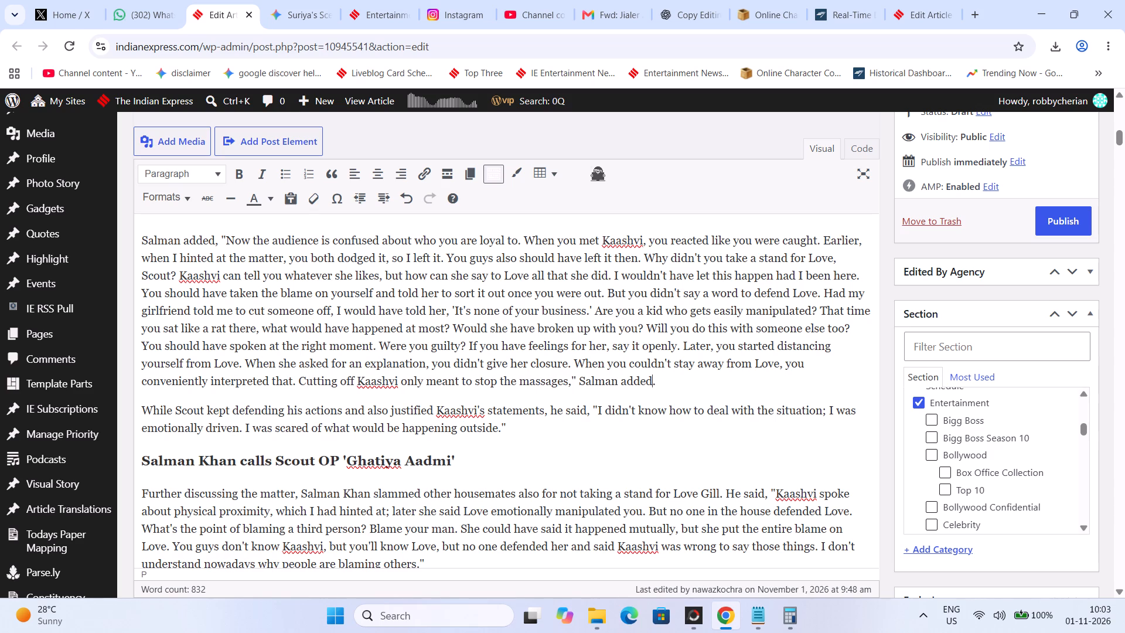
{"action": "key", "text": "Left"}
{"action": "key", "text": "Left"}
{"action": "key", "text": "BackSpace"}
{"action": "key", "text": "BackSpace"}
{"action": "key", "text": "BackSpace"}
{"action": "key", "text": "BackSpace"}
{"action": "key", "text": "BackSpace"}
{"action": "key", "text": "BackSpace"}
{"action": "key", "text": "BackSpace"}
{"action": "key", "text": "BackSpace"}
{"action": "key", "text": "BackSpace"}
{"action": "key", "text": "BackSpace"}
{"action": "key", "text": "BackSpace"}
{"action": "key", "text": "BackSpace"}
{"action": "key", "text": "BackSpace"}
{"action": "key", "text": "BackSpace"}
{"action": "key", "text": "BackSpace"}
{"action": "key", "text": "BackSpace"}
{"action": "type", "text": ".\""}
Proofread the paragraph beginning "While Scout kept defending his actions", including the lead-in to his quote.
{"action": "key", "text": "Right"}
{"action": "key", "text": "Right"}
{"action": "key", "text": "Right"}
{"action": "key", "text": "Right"}
{"action": "key", "text": "Right"}
{"action": "key", "text": "Right"}
{"action": "key", "text": "Right"}
{"action": "key", "text": "Right"}
{"action": "key", "text": "Right"}
{"action": "key", "text": "Right"}
{"action": "key", "text": "Right"}
{"action": "key", "text": "Right"}
{"action": "key", "text": "Right"}
{"action": "key", "text": "Right"}
{"action": "key", "text": "Right"}
{"action": "key", "text": "Right"}
{"action": "key", "text": "Right"}
{"action": "key", "text": "Right"}
{"action": "key", "text": "Right"}
{"action": "key", "text": "Right"}
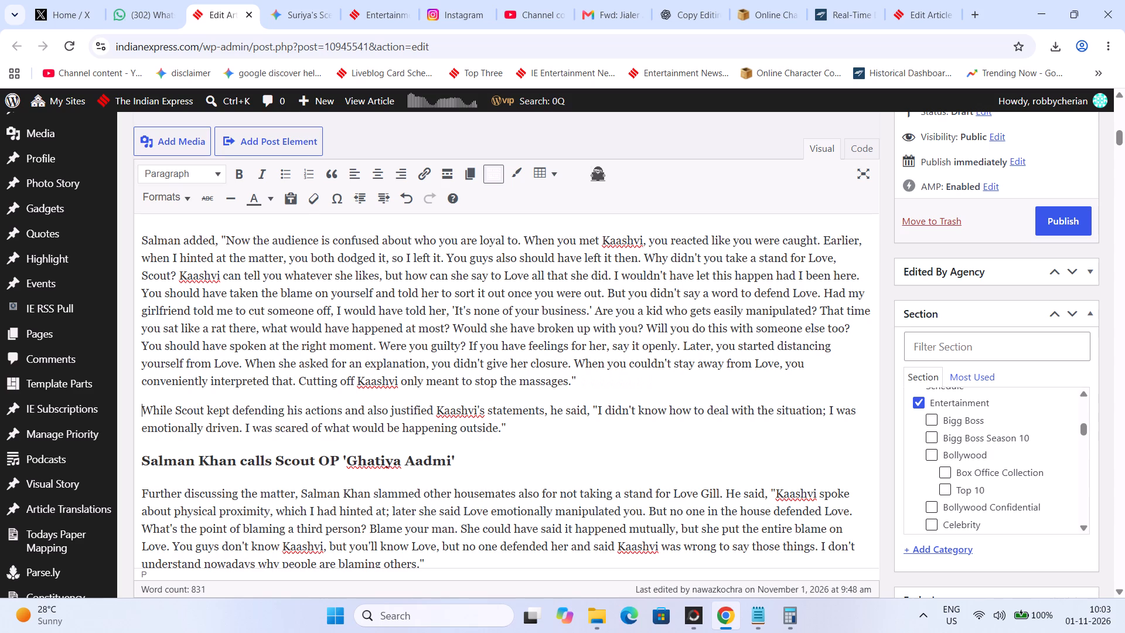
{"action": "key", "text": "Left"}
{"action": "key", "text": "Left"}
{"action": "key", "text": "Left"}
{"action": "key", "text": "Left"}
{"action": "key", "text": "Left"}
{"action": "key", "text": "Left"}
{"action": "key", "text": "Left"}
{"action": "key", "text": "Left"}
{"action": "key", "text": "Left"}
{"action": "key", "text": "Left"}
{"action": "key", "text": "Left"}
{"action": "key", "text": "Left"}
{"action": "key", "text": "Left"}
{"action": "key", "text": "Left"}
{"action": "key", "text": "Left"}
{"action": "key", "text": "Left"}
{"action": "key", "text": "Left"}
{"action": "key", "text": "Left"}
{"action": "key", "text": "Left"}
{"action": "key", "text": "Right"}
{"action": "key", "text": "Right"}
{"action": "key", "text": "Right"}
{"action": "key", "text": "Right"}
{"action": "key", "text": "Right"}
{"action": "key", "text": "Right"}
{"action": "key", "text": "Right"}
{"action": "key", "text": "Right"}
{"action": "key", "text": "Right"}
{"action": "key", "text": "Right"}
{"action": "key", "text": "Right"}
{"action": "key", "text": "Right"}
{"action": "key", "text": "Right"}
{"action": "key", "text": "Right"}
{"action": "key", "text": "Right"}
{"action": "key", "text": "Right"}
{"action": "key", "text": "Right"}
{"action": "key", "text": "Right"}
{"action": "key", "text": "Right"}
{"action": "key", "text": "Right"}
{"action": "key", "text": "Left"}
{"action": "key", "text": "Left"}
{"action": "key", "text": "Left"}
{"action": "key", "text": "Left"}
{"action": "key", "text": "Left"}
{"action": "key", "text": "Left"}
{"action": "key", "text": "Left"}
{"action": "key", "text": "Left"}
{"action": "key", "text": "Left"}
{"action": "key", "text": "Left"}
{"action": "key", "text": "Left"}
{"action": "key", "text": "Left"}
{"action": "key", "text": "Left"}
{"action": "key", "text": "Left"}
Replace "While" with "After" at the start of the paragraph about Scout defending his actions.
{"action": "scroll", "coordinate": [531, 283], "scroll_direction": "down", "scroll_amount": 16}
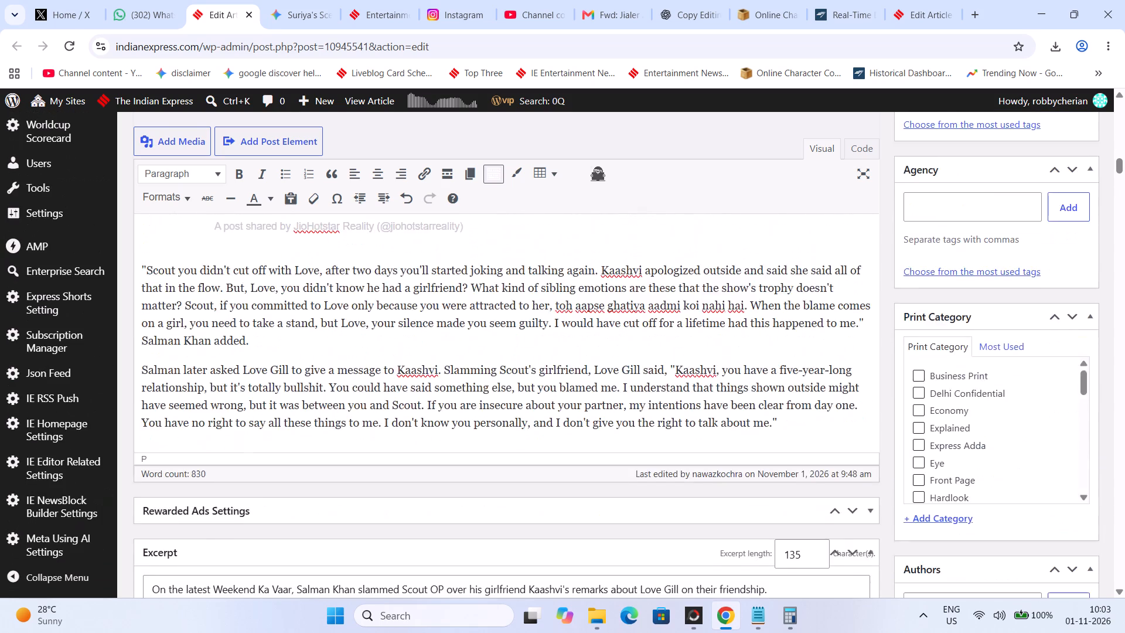
{"action": "scroll", "coordinate": [526, 327], "scroll_direction": "down", "scroll_amount": 2}
{"action": "scroll", "coordinate": [526, 327], "scroll_direction": "up", "scroll_amount": 19}
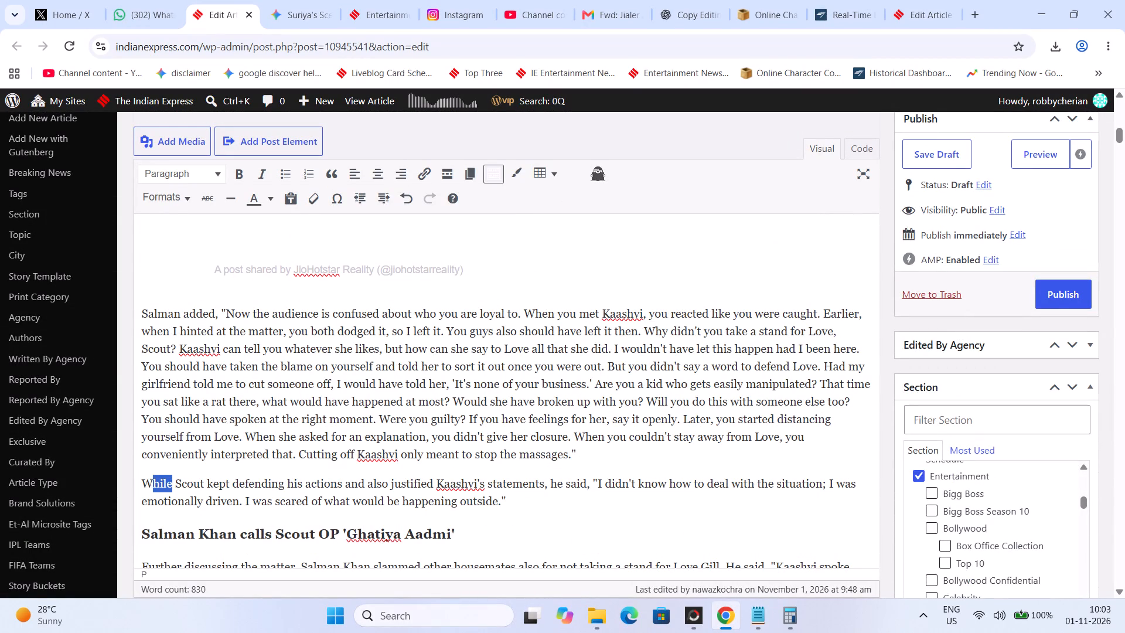
{"action": "key", "text": "BackSpace"}
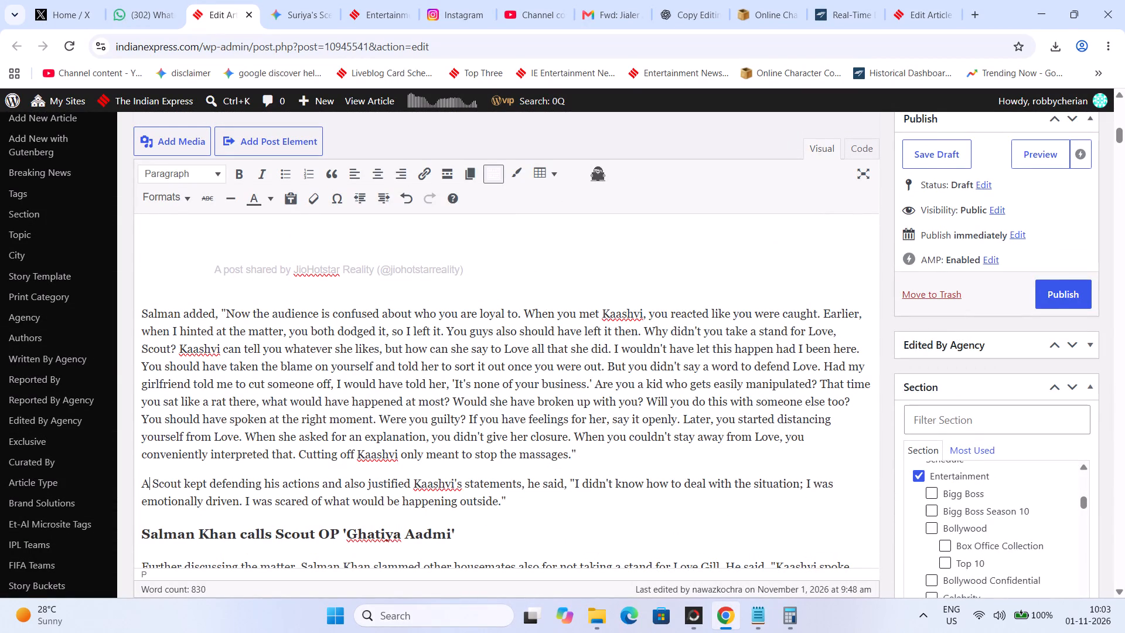
Replace "he" with "the gamer" before "said" in the lead-in to Scout's quote.
{"action": "key", "text": "Right"}
{"action": "key", "text": "Right"}
{"action": "key", "text": "Right"}
{"action": "key", "text": "Right"}
{"action": "key", "text": "Right"}
{"action": "key", "text": "Right"}
{"action": "key", "text": "Right"}
{"action": "key", "text": "Right"}
{"action": "key", "text": "Right"}
{"action": "key", "text": "Right"}
{"action": "key", "text": "Right"}
{"action": "key", "text": "Right"}
{"action": "key", "text": "Right"}
{"action": "key", "text": "Right"}
{"action": "key", "text": "Right"}
{"action": "key", "text": "Right"}
{"action": "key", "text": "Right"}
{"action": "key", "text": "Right"}
{"action": "key", "text": "Right"}
{"action": "key", "text": "Right"}
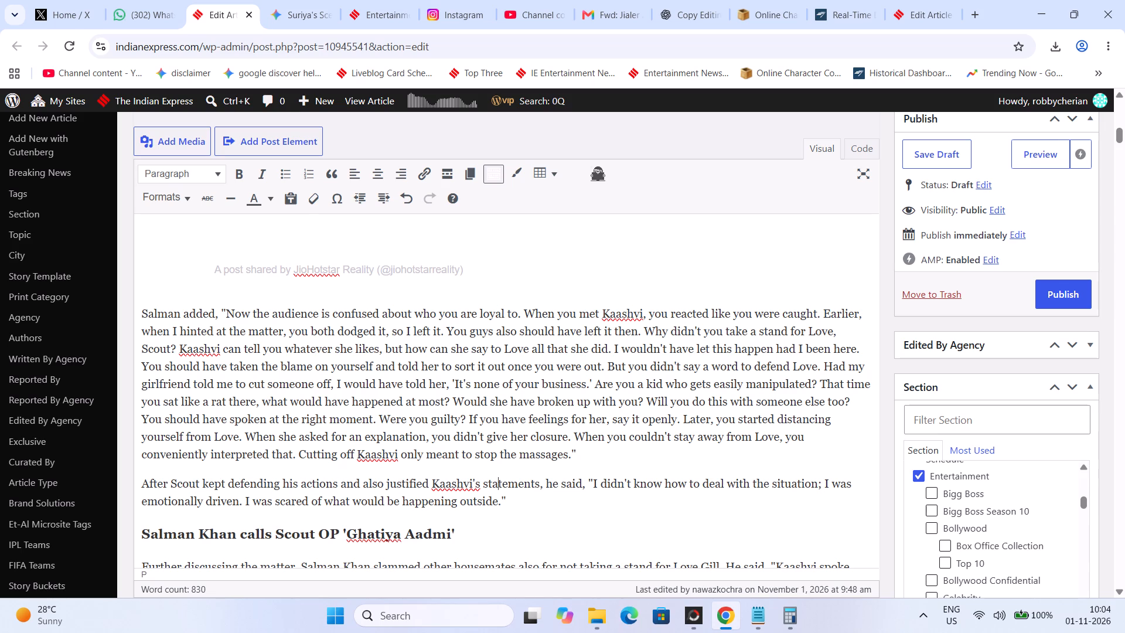
{"action": "key", "text": "Right"}
{"action": "key", "text": "BackSpace"}
{"action": "key", "text": "BackSpace"}
{"action": "type", "text": "the gamer"}
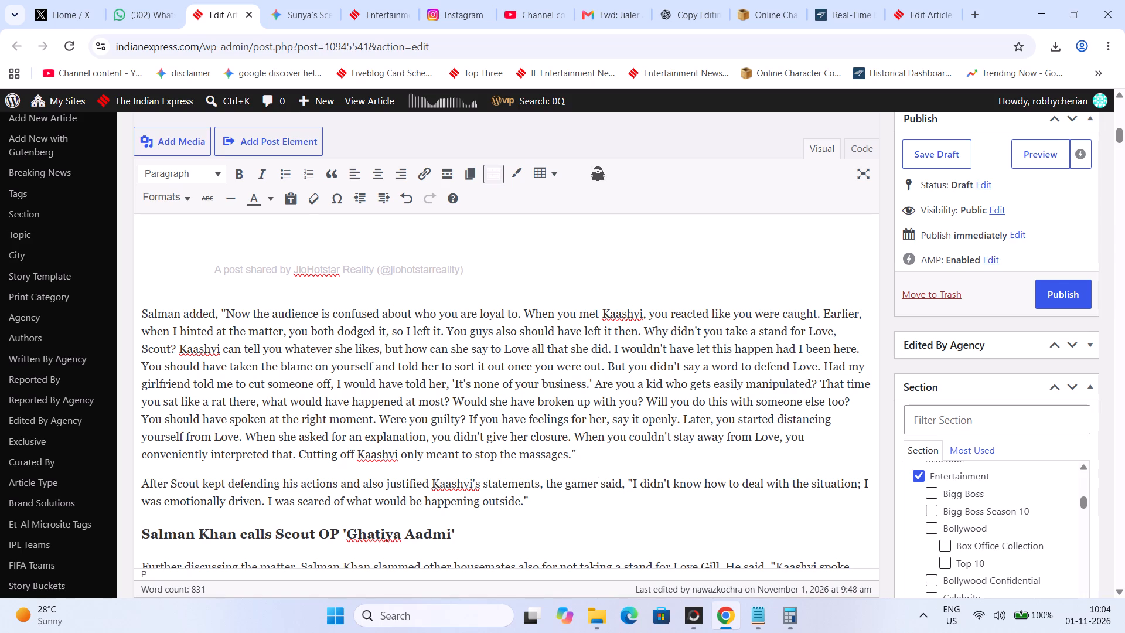
Replace the semicolon after "deal with the situation" in Scout's quote with a full stop.
{"action": "left_click", "coordinate": [860, 482]}
{"action": "key", "text": "period"}
Copy the lead-in from "After Scout kept defending" to "the gamer said," and save the article draft.
{"action": "left_click_drag", "start_coordinate": [624, 486], "coordinate": [318, 486]}
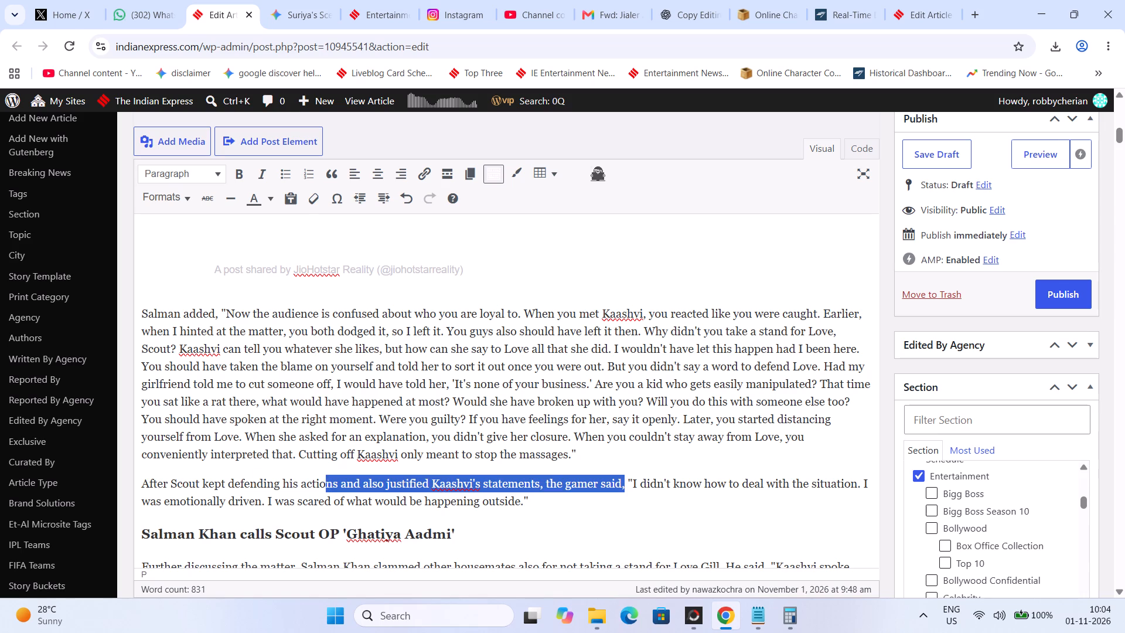
{"action": "left_click_drag", "start_coordinate": [318, 486], "coordinate": [138, 485]}
{"action": "key", "text": "ctrl+c"}
{"action": "left_click", "coordinate": [953, 158]}
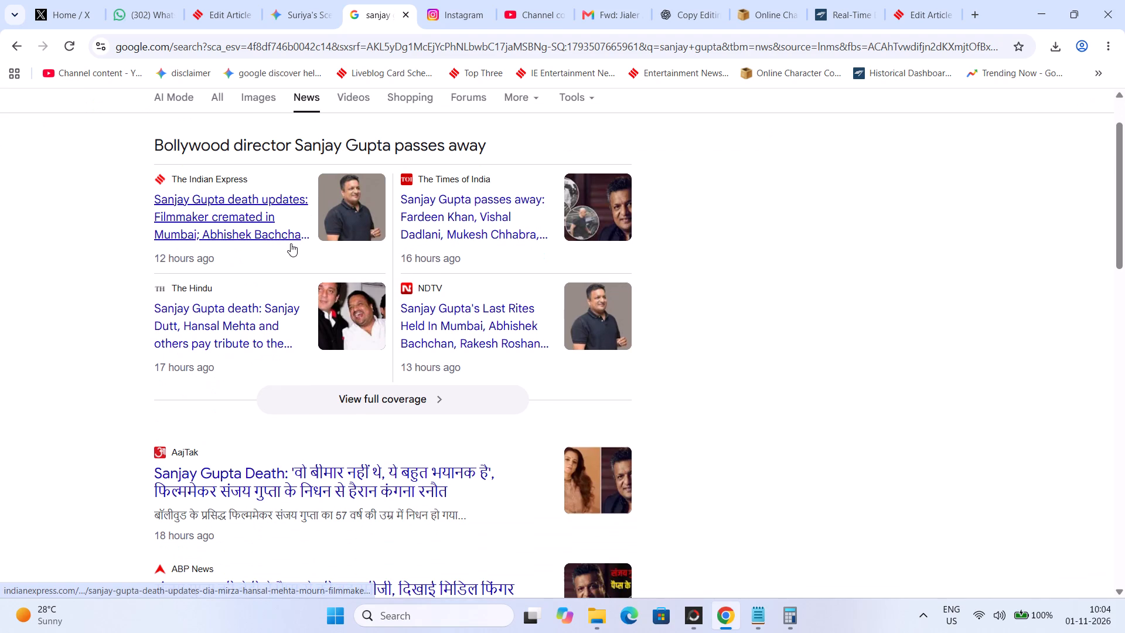
{"action": "scroll", "coordinate": [291, 243], "scroll_direction": "down", "scroll_amount": 5}
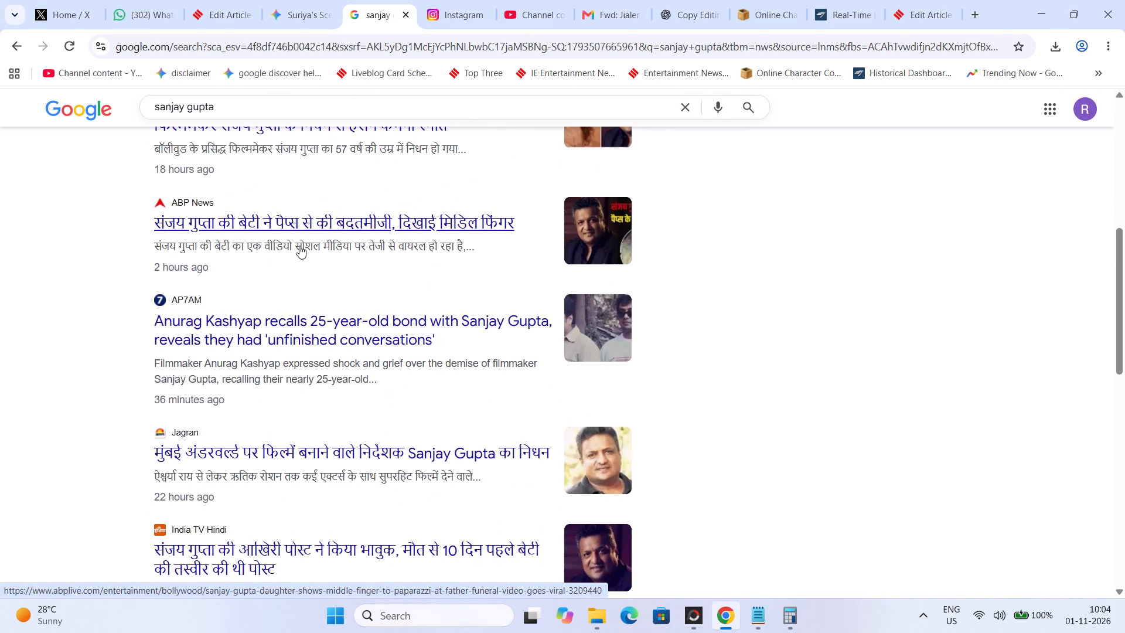
{"action": "scroll", "coordinate": [350, 327], "scroll_direction": "down", "scroll_amount": 2}
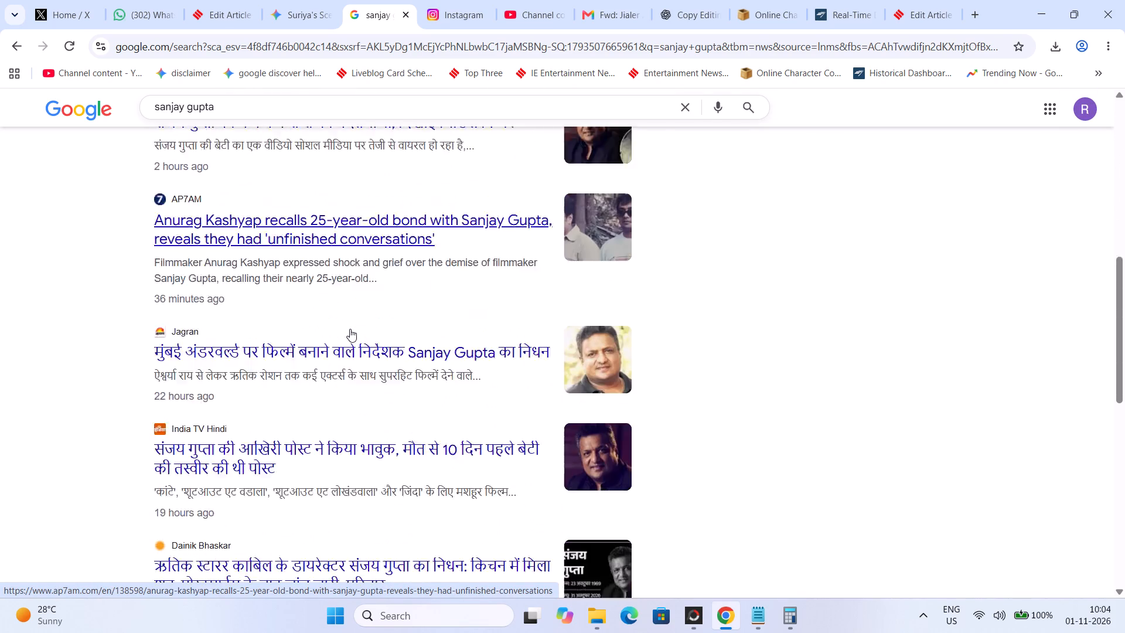
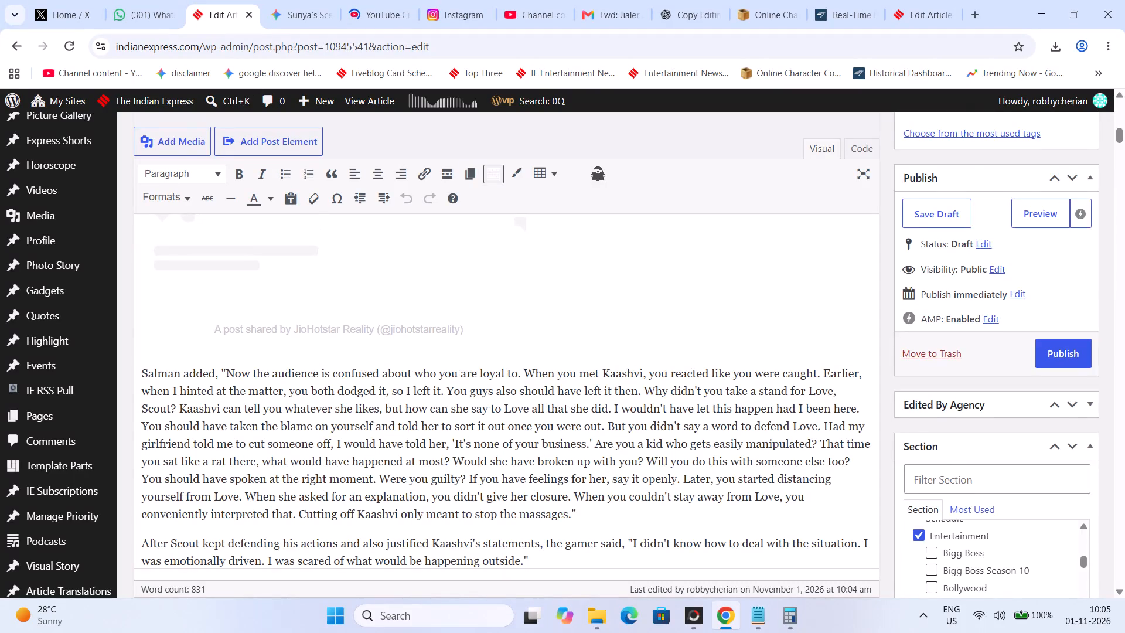
Replace the opening "After" of the paragraph on Scout defending his actions with "After Salman Khan's remarks,".
{"action": "scroll", "coordinate": [335, 392], "scroll_direction": "down", "scroll_amount": 3}
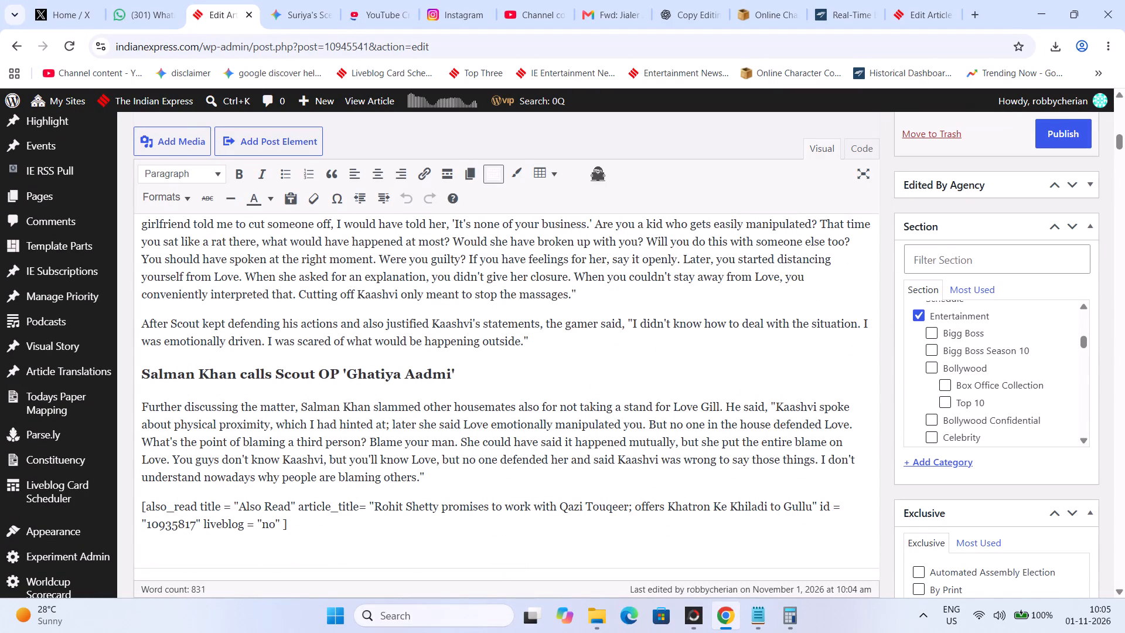
{"action": "left_click_drag", "start_coordinate": [169, 317], "coordinate": [135, 320]}
{"action": "key", "text": "BackSpace"}
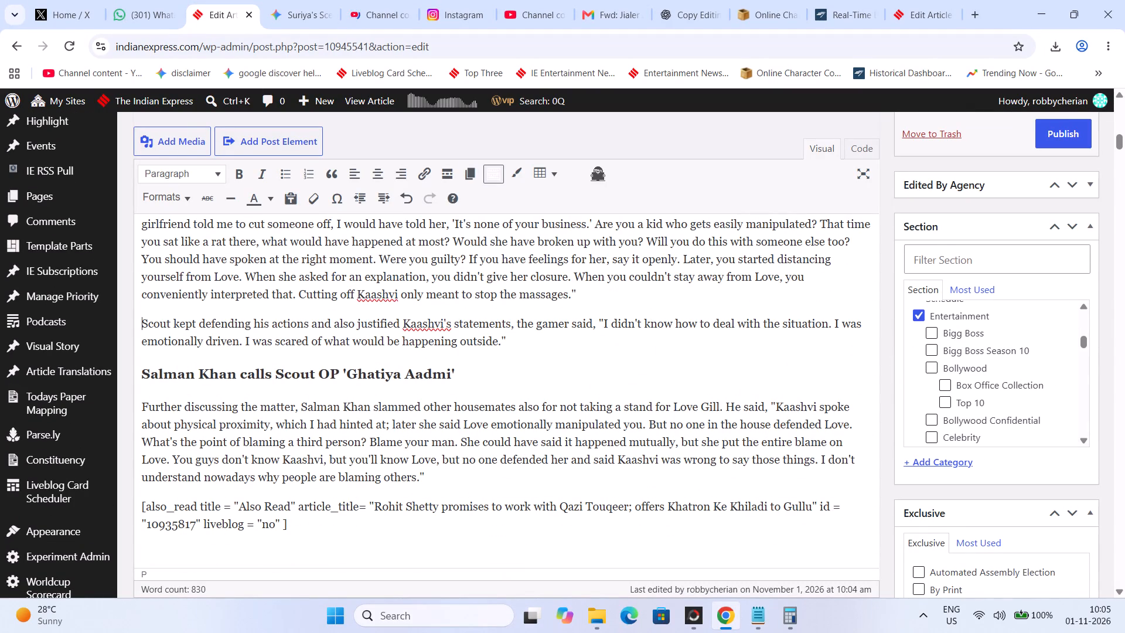
{"action": "key", "text": "Up"}
{"action": "key", "text": "Down"}
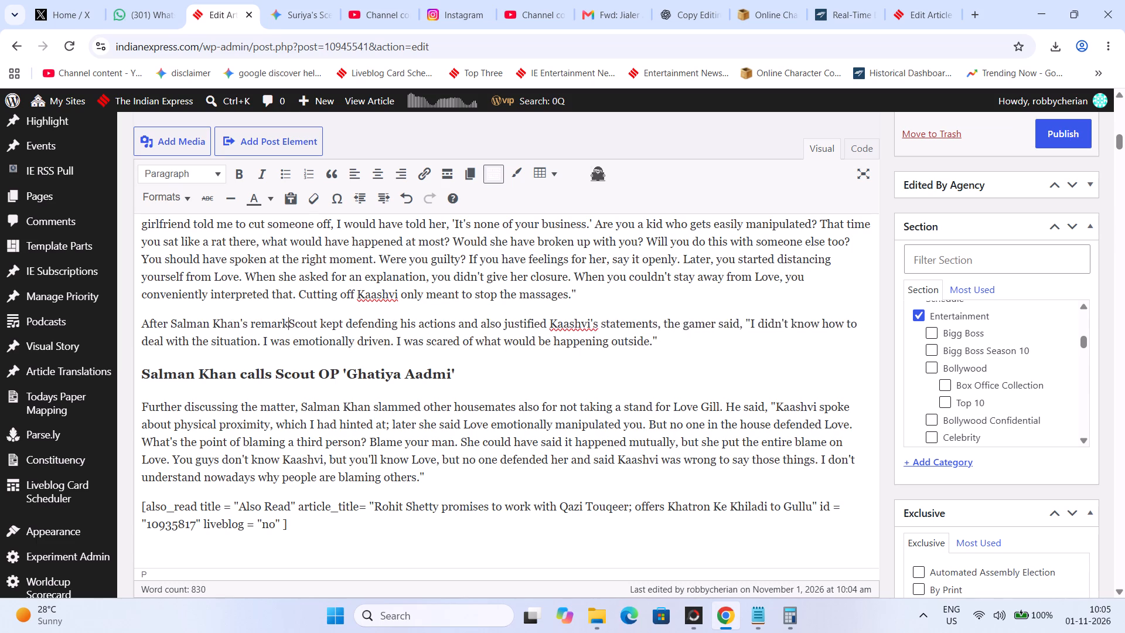
Add "OP" after "Scout" in the sentence about him defending his actions.
{"action": "key", "text": "Right"}
{"action": "key", "text": "Right"}
{"action": "key", "text": "Right"}
{"action": "key", "text": "Right"}
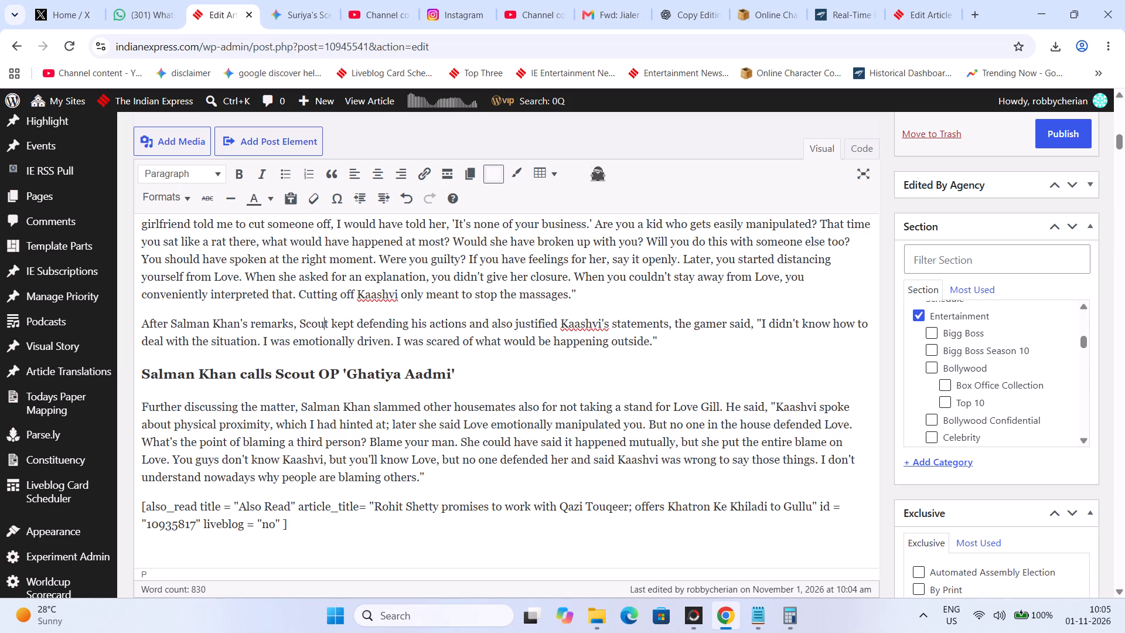
{"action": "key", "text": "Right"}
{"action": "key", "text": "space"}
{"action": "type", "text": "OP"}
Insert "his girlfriend" between "also justified" and "Kaashvi's statements" in the same sentence.
{"action": "key", "text": "Right"}
{"action": "key", "text": "Right"}
{"action": "key", "text": "Right"}
{"action": "key", "text": "Right"}
{"action": "key", "text": "Right"}
{"action": "key", "text": "Right"}
{"action": "key", "text": "Right"}
{"action": "key", "text": "Right"}
{"action": "key", "text": "Right"}
{"action": "key", "text": "Right"}
{"action": "key", "text": "Right"}
{"action": "key", "text": "Right"}
{"action": "key", "text": "Right"}
{"action": "key", "text": "Right"}
{"action": "key", "text": "Right"}
{"action": "key", "text": "Right"}
{"action": "key", "text": "Right"}
{"action": "key", "text": "Right"}
{"action": "key", "text": "Right"}
{"action": "key", "text": "Right"}
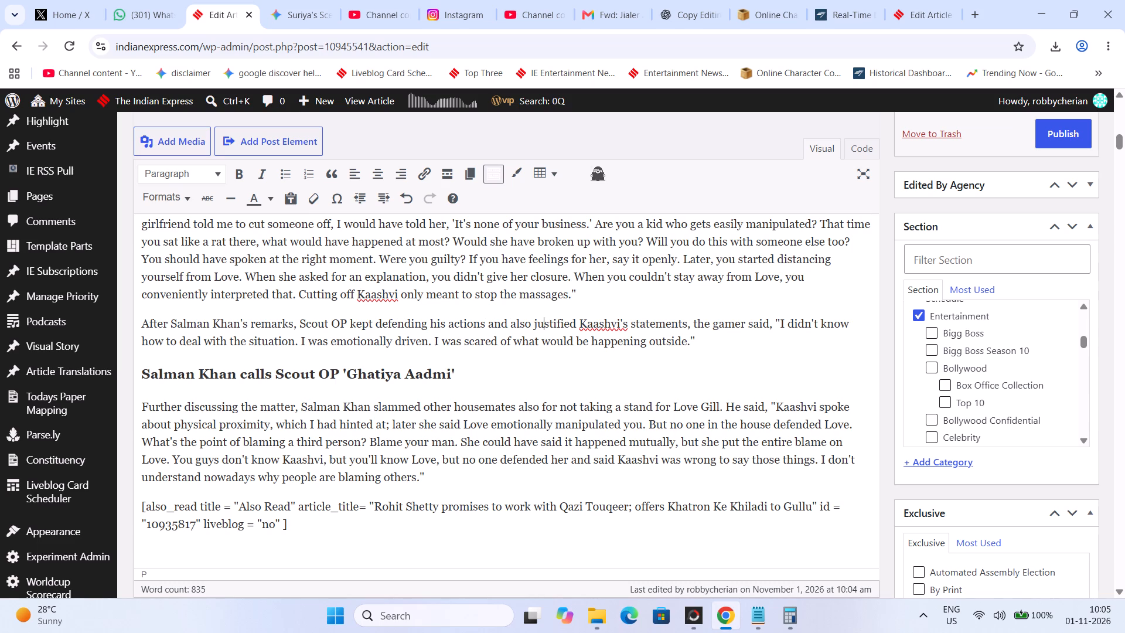
{"action": "key", "text": "space"}
{"action": "type", "text": "HIS"}
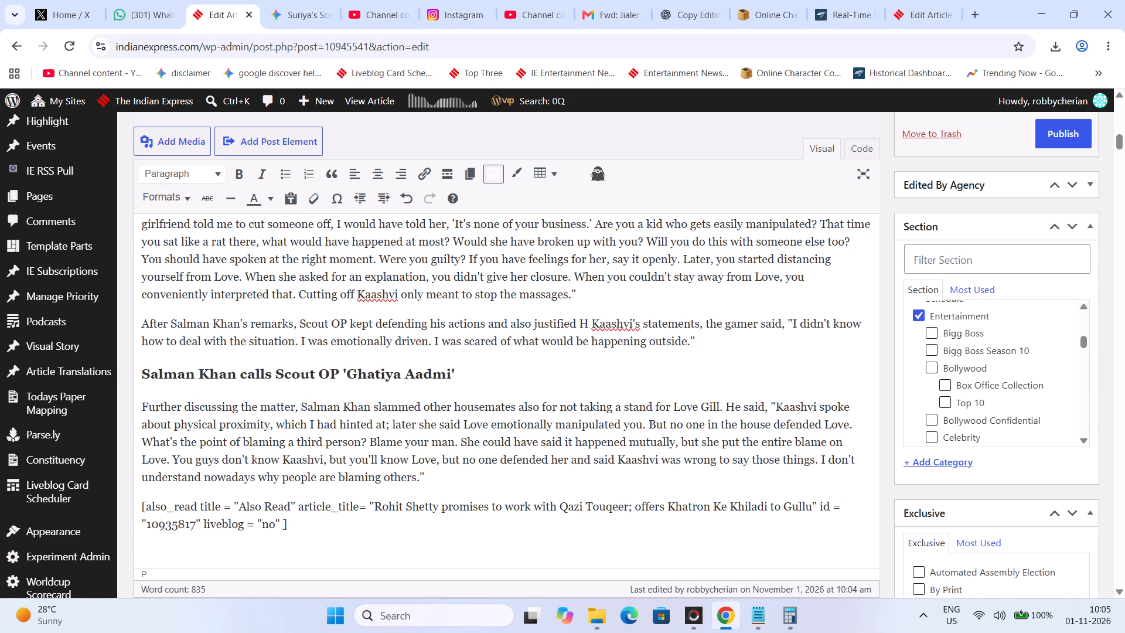
{"action": "type", "text": "his statement"}
{"action": "key", "text": "BackSpace"}
{"action": "key", "text": "BackSpace"}
{"action": "key", "text": "BackSpace"}
{"action": "key", "text": "BackSpace"}
{"action": "key", "text": "BackSpace"}
{"action": "key", "text": "BackSpace"}
{"action": "key", "text": "BackSpace"}
{"action": "key", "text": "BackSpace"}
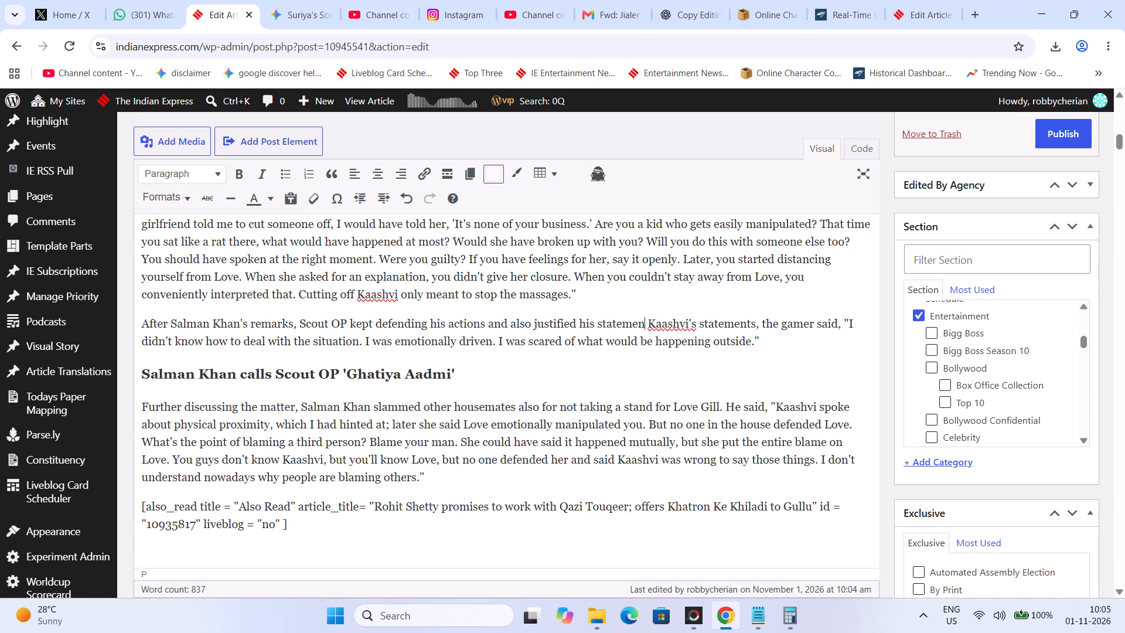
{"action": "key", "text": "BackSpace"}
{"action": "type", "text": "girl"}
{"action": "key", "text": "f"}
{"action": "type", "text": "rend"}
End the sentence with a full stop after "statements" and replace "the gamer said," with "Scout later added," before the quote.
{"action": "key", "text": "Right"}
{"action": "key", "text": "Right"}
{"action": "key", "text": "Right"}
{"action": "key", "text": "Right"}
{"action": "key", "text": "Right"}
{"action": "key", "text": "Right"}
{"action": "key", "text": "Right"}
{"action": "key", "text": "Right"}
{"action": "key", "text": "Right"}
{"action": "key", "text": "Right"}
{"action": "key", "text": "Right"}
{"action": "key", "text": "Right"}
{"action": "key", "text": "Right"}
{"action": "key", "text": "Right"}
{"action": "key", "text": "Right"}
{"action": "key", "text": "Right"}
{"action": "key", "text": "Right"}
{"action": "key", "text": "Right"}
{"action": "key", "text": "Right"}
{"action": "key", "text": "Right"}
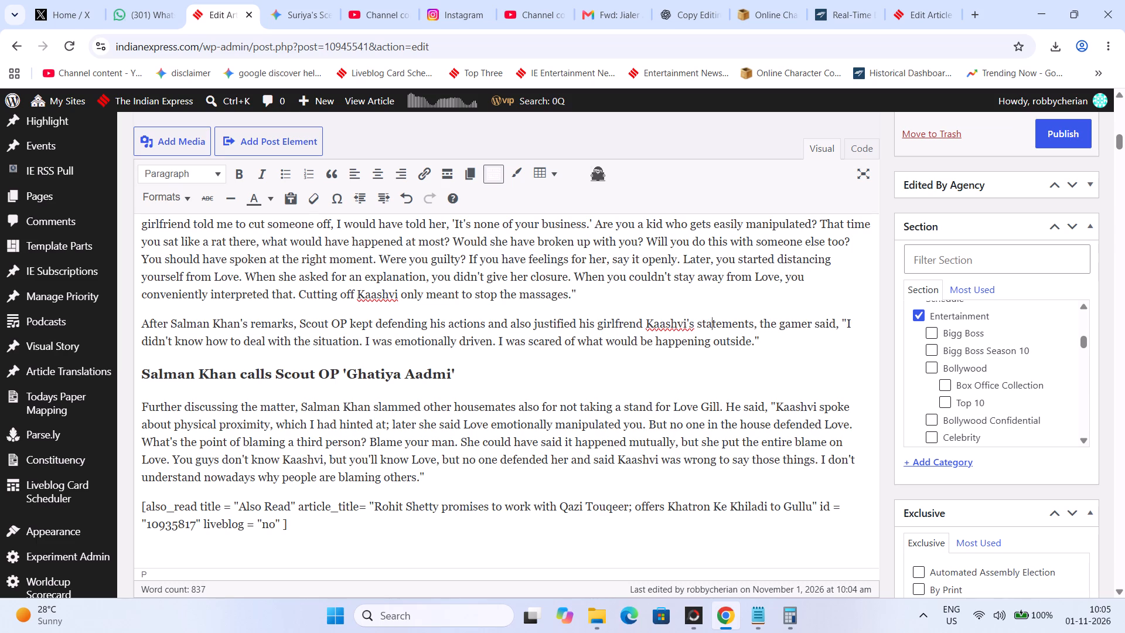
{"action": "key", "text": "Left"}
{"action": "key", "text": "Left"}
{"action": "key", "text": "BackSpace"}
{"action": "key", "text": "period"}
{"action": "key", "text": "Right"}
{"action": "key", "text": "Delete"}
{"action": "key", "text": "Delete"}
{"action": "key", "text": "Delete"}
{"action": "key", "text": "Delete"}
{"action": "key", "text": "Delete"}
{"action": "key", "text": "Delete"}
{"action": "key", "text": "Delete"}
{"action": "key", "text": "Delete"}
{"action": "key", "text": "Delete"}
{"action": "key", "text": "Delete"}
{"action": "key", "text": "Delete"}
{"action": "key", "text": "Delete"}
{"action": "key", "text": "Delete"}
{"action": "key", "text": "Delete"}
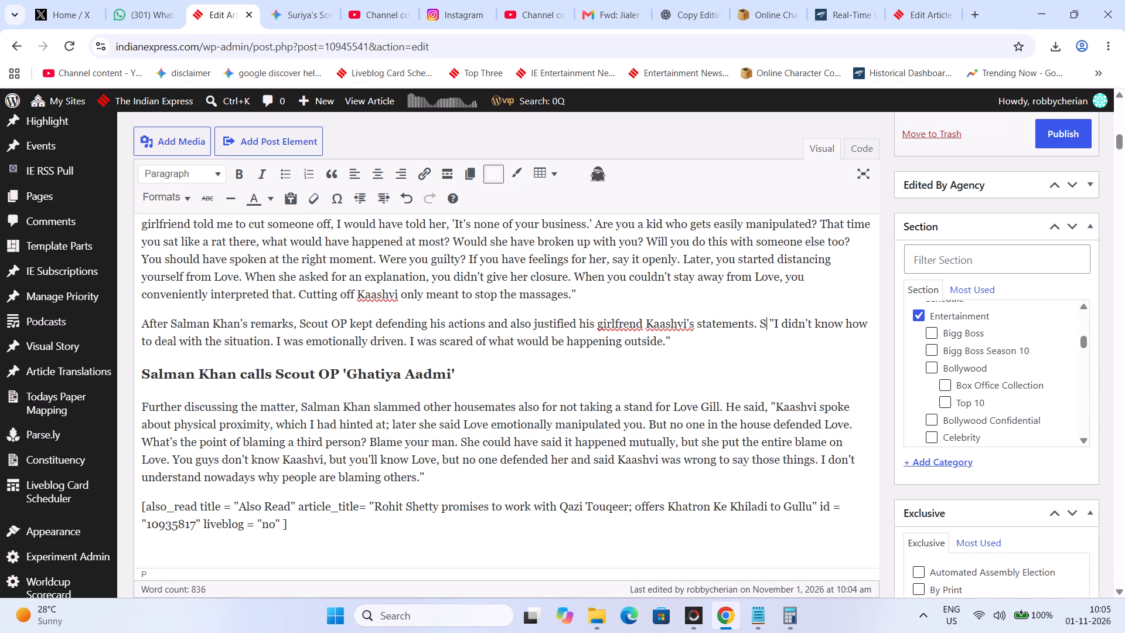
{"action": "type", "text": "cout later added,"}
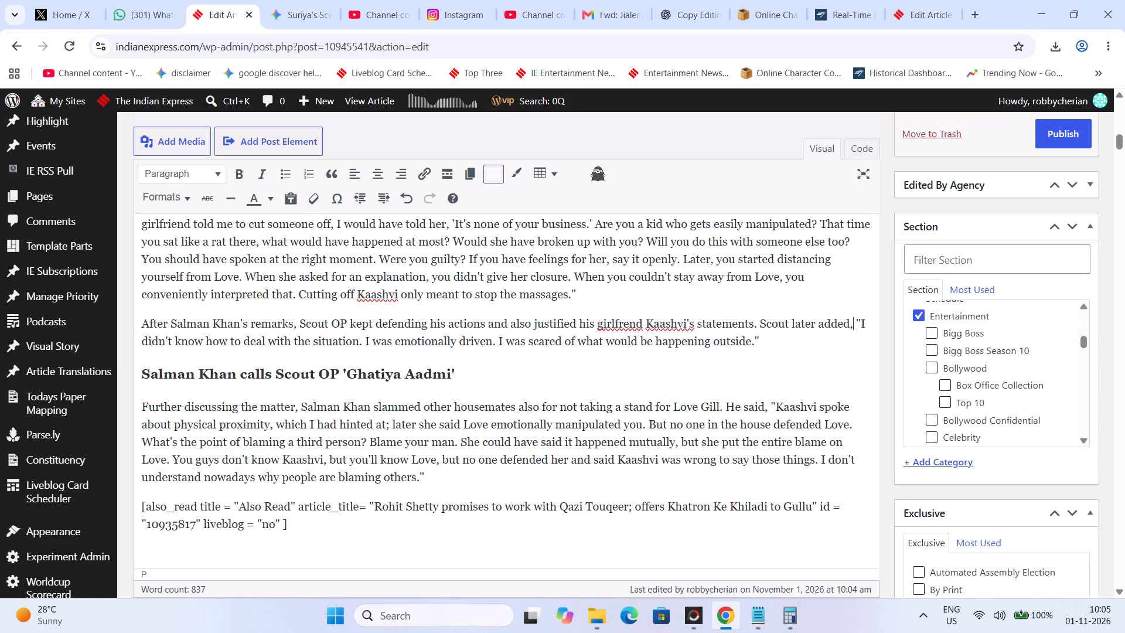
Correct the misspelled "girlfrend" before "Kaashvi's statements" to "girlfriend".
{"action": "scroll", "coordinate": [404, 419], "scroll_direction": "down", "scroll_amount": 13}
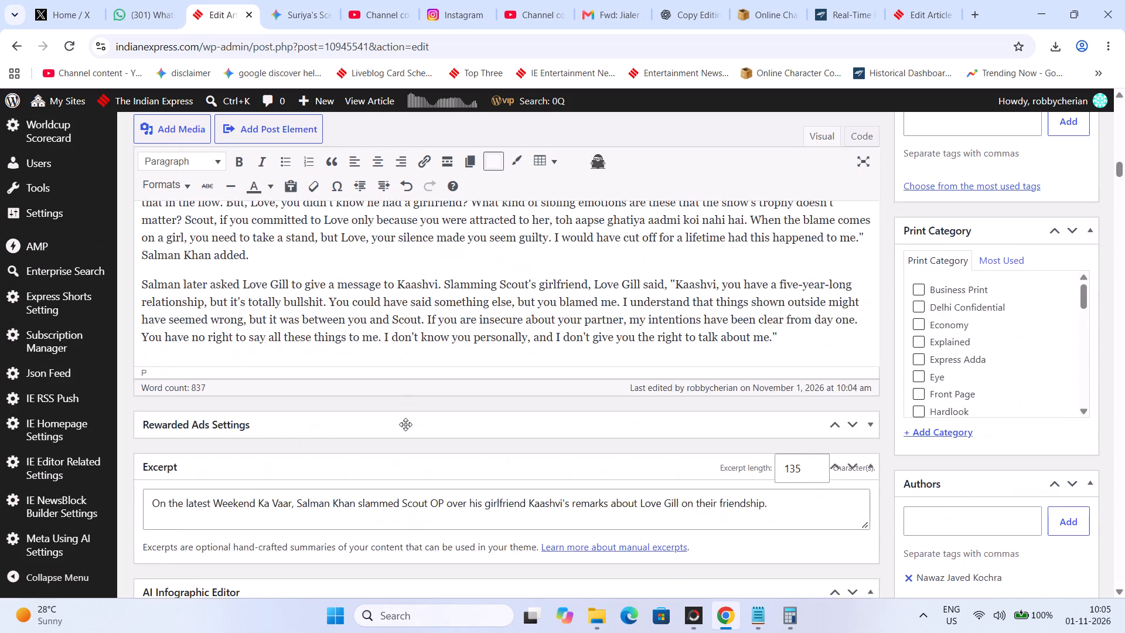
{"action": "scroll", "coordinate": [405, 424], "scroll_direction": "up", "scroll_amount": 15}
{"action": "scroll", "coordinate": [394, 428], "scroll_direction": "down", "scroll_amount": 3}
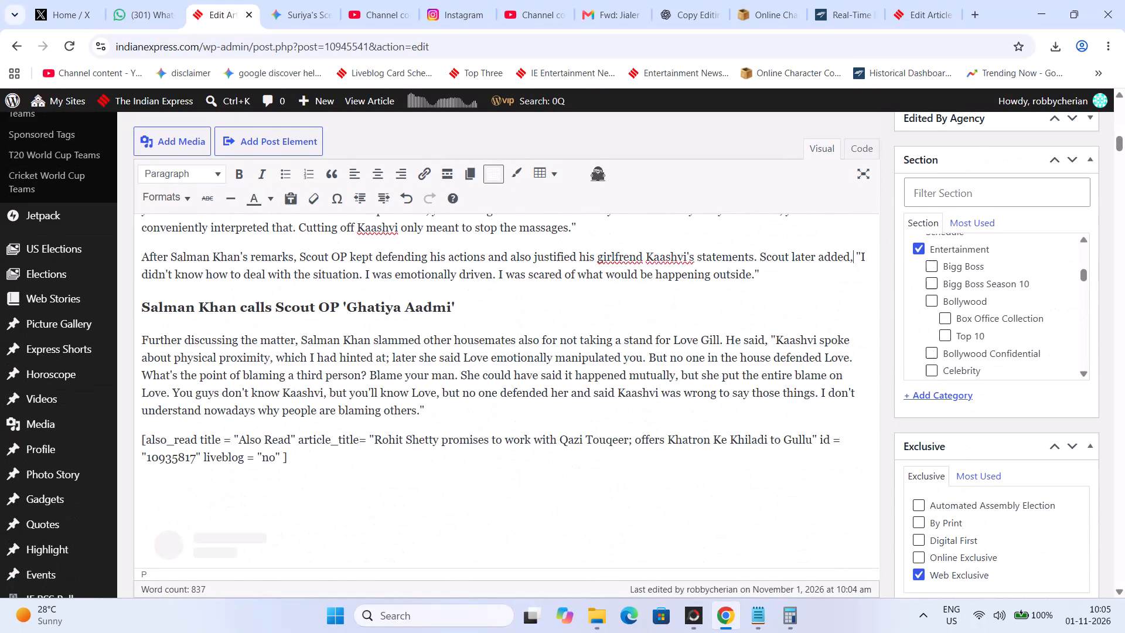
{"action": "right_click", "coordinate": [610, 257]}
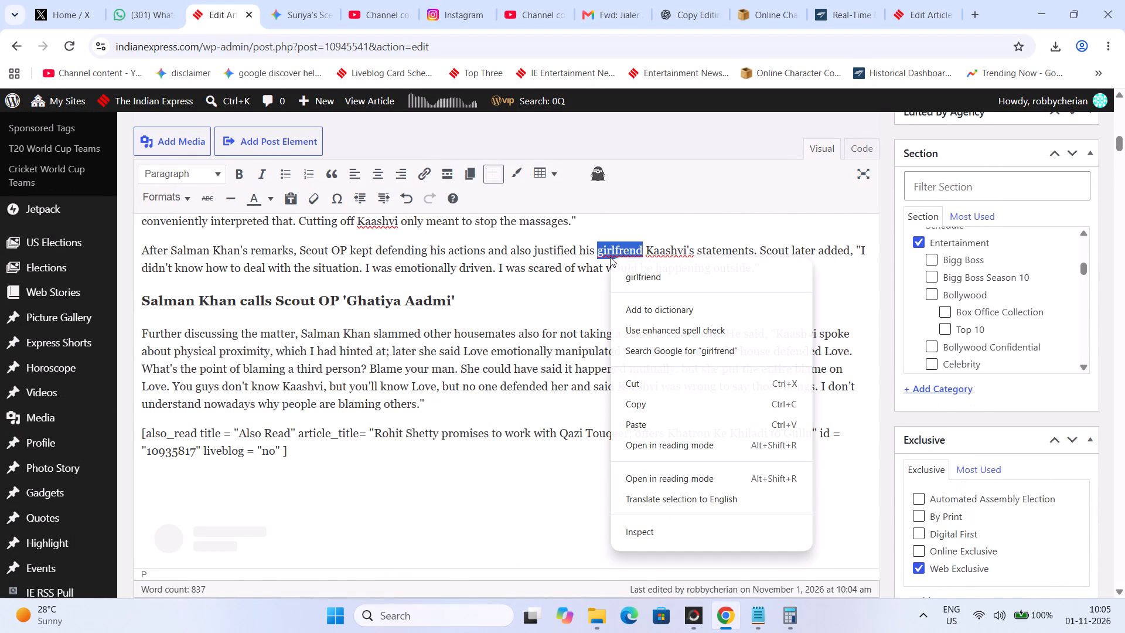
{"action": "left_click", "coordinate": [642, 273]}
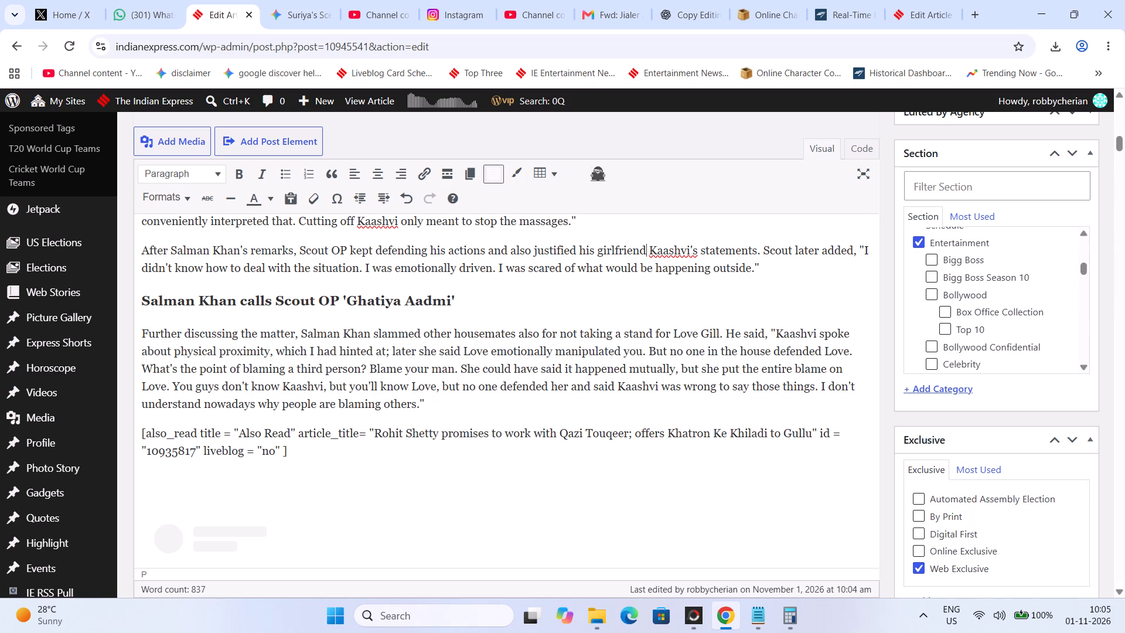
Delete "also" after "housemates" in the sentence about Salman Khan slamming other housemates for not supporting Love Gill.
{"action": "left_click_drag", "start_coordinate": [538, 331], "coordinate": [517, 336]}
{"action": "key", "text": "BackSpace"}
{"action": "key", "text": "BackSpace"}
Split Salman Khan's quote after "hinted at" by replacing the semicolon with a full stop and capitalising "Later".
{"action": "key", "text": "Right"}
{"action": "key", "text": "Right"}
{"action": "key", "text": "Right"}
{"action": "key", "text": "Right"}
{"action": "key", "text": "Right"}
{"action": "key", "text": "Right"}
{"action": "key", "text": "Right"}
{"action": "key", "text": "Right"}
{"action": "key", "text": "Right"}
{"action": "key", "text": "Right"}
{"action": "key", "text": "Right"}
{"action": "key", "text": "Right"}
{"action": "key", "text": "Right"}
{"action": "key", "text": "Right"}
{"action": "key", "text": "Right"}
{"action": "key", "text": "Right"}
{"action": "key", "text": "Right"}
{"action": "key", "text": "Right"}
{"action": "key", "text": "Right"}
{"action": "key", "text": "Right"}
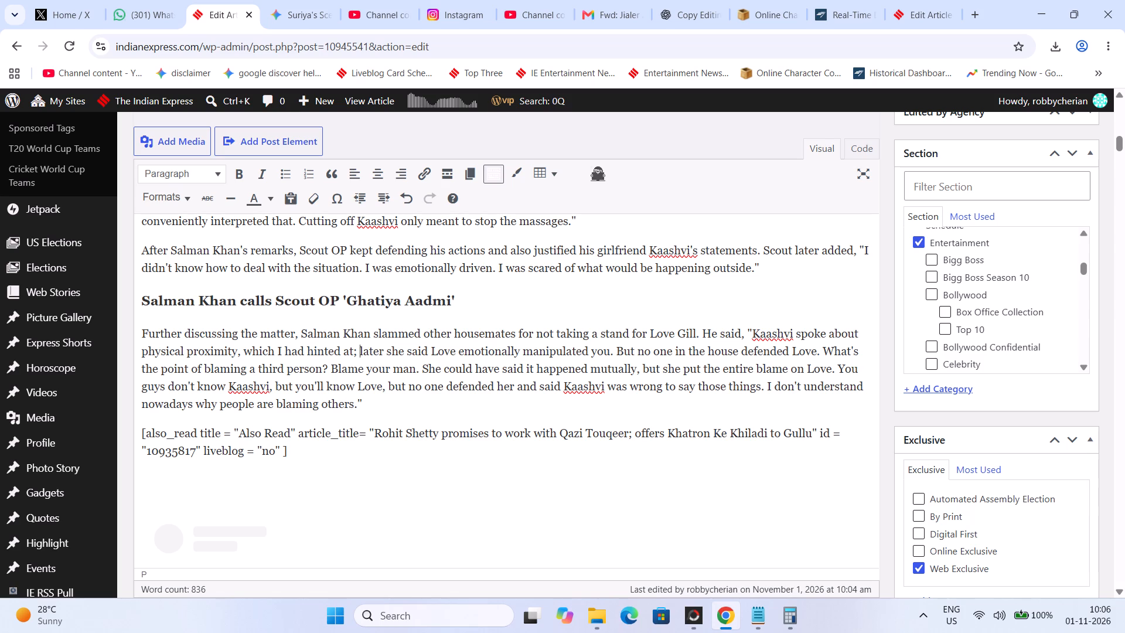
{"action": "key", "text": "Left"}
{"action": "key", "text": "Left"}
{"action": "key", "text": "BackSpace"}
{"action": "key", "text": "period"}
{"action": "key", "text": "Right"}
{"action": "key", "text": "Right"}
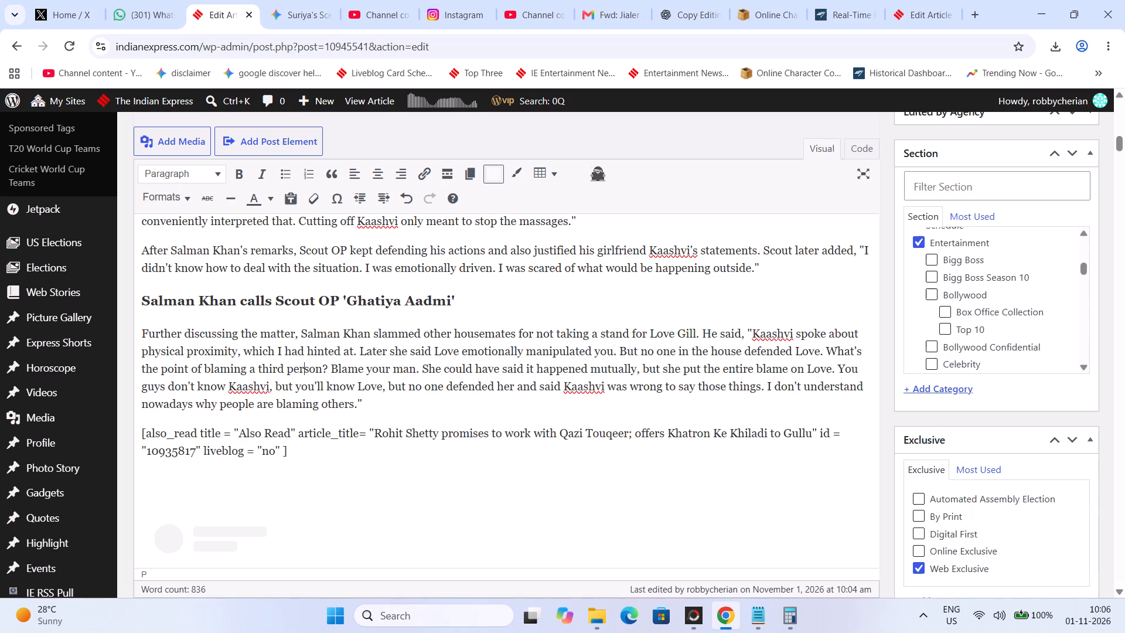
Change "you'll" to "you" before "know Love" in the sentence beginning "You guys don't know Kaashvi".
{"action": "key", "text": "Right"}
{"action": "key", "text": "Right"}
{"action": "key", "text": "Right"}
{"action": "key", "text": "Right"}
{"action": "key", "text": "Right"}
{"action": "key", "text": "Right"}
{"action": "key", "text": "Right"}
{"action": "key", "text": "Right"}
{"action": "key", "text": "Right"}
{"action": "key", "text": "Right"}
{"action": "key", "text": "Right"}
{"action": "key", "text": "Right"}
{"action": "key", "text": "Right"}
{"action": "key", "text": "Right"}
{"action": "key", "text": "Right"}
{"action": "key", "text": "Right"}
{"action": "key", "text": "Right"}
{"action": "key", "text": "Right"}
{"action": "key", "text": "Right"}
{"action": "key", "text": "Right"}
{"action": "key", "text": "Right"}
{"action": "key", "text": "Right"}
{"action": "key", "text": "Right"}
{"action": "key", "text": "Right"}
{"action": "key", "text": "Right"}
{"action": "key", "text": "Right"}
{"action": "key", "text": "Left"}
{"action": "key", "text": "Left"}
{"action": "key", "text": "Left"}
{"action": "key", "text": "Right"}
{"action": "key", "text": "Right"}
{"action": "key", "text": "Right"}
{"action": "key", "text": "Right"}
{"action": "key", "text": "Right"}
{"action": "key", "text": "Right"}
{"action": "key", "text": "Right"}
{"action": "key", "text": "Right"}
{"action": "key", "text": "Right"}
{"action": "key", "text": "Right"}
{"action": "key", "text": "Right"}
{"action": "key", "text": "Right"}
{"action": "key", "text": "Right"}
{"action": "key", "text": "Right"}
{"action": "key", "text": "Left"}
{"action": "key", "text": "BackSpace"}
{"action": "key", "text": "BackSpace"}
{"action": "key", "text": "BackSpace"}
Proofread the rest of Salman Khan's quote from "know Love" onward.
{"action": "key", "text": "Right"}
{"action": "key", "text": "Right"}
{"action": "key", "text": "Right"}
{"action": "key", "text": "Right"}
{"action": "key", "text": "Right"}
{"action": "key", "text": "Right"}
{"action": "key", "text": "Right"}
{"action": "key", "text": "Right"}
{"action": "key", "text": "Right"}
{"action": "key", "text": "Right"}
{"action": "key", "text": "Right"}
{"action": "key", "text": "Right"}
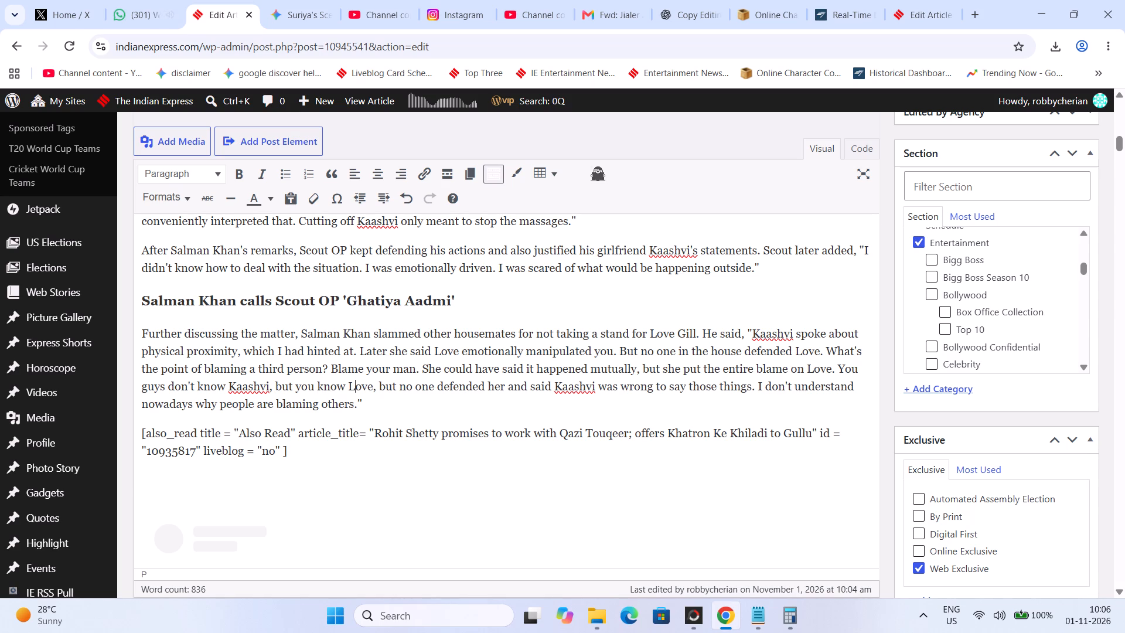
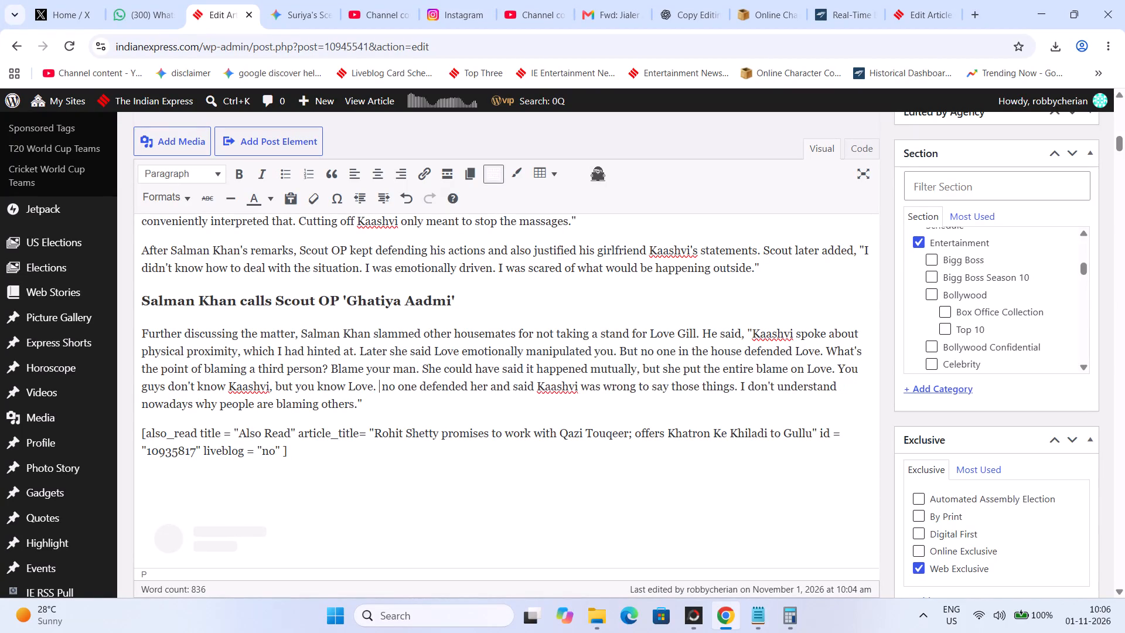
Proofread the rest of Salman Khan's quote about no one defending Love and continue past the embedded Instagram post.
{"action": "key", "text": "Right"}
{"action": "key", "text": "Right"}
{"action": "key", "text": "Right"}
{"action": "key", "text": "Right"}
{"action": "key", "text": "Right"}
{"action": "key", "text": "Right"}
{"action": "key", "text": "Right"}
{"action": "key", "text": "Right"}
{"action": "key", "text": "Right"}
{"action": "key", "text": "Right"}
{"action": "key", "text": "Right"}
{"action": "key", "text": "Right"}
{"action": "key", "text": "Right"}
{"action": "key", "text": "Right"}
{"action": "key", "text": "Right"}
{"action": "key", "text": "Right"}
{"action": "key", "text": "Right"}
{"action": "key", "text": "Right"}
{"action": "key", "text": "Right"}
{"action": "key", "text": "Right"}
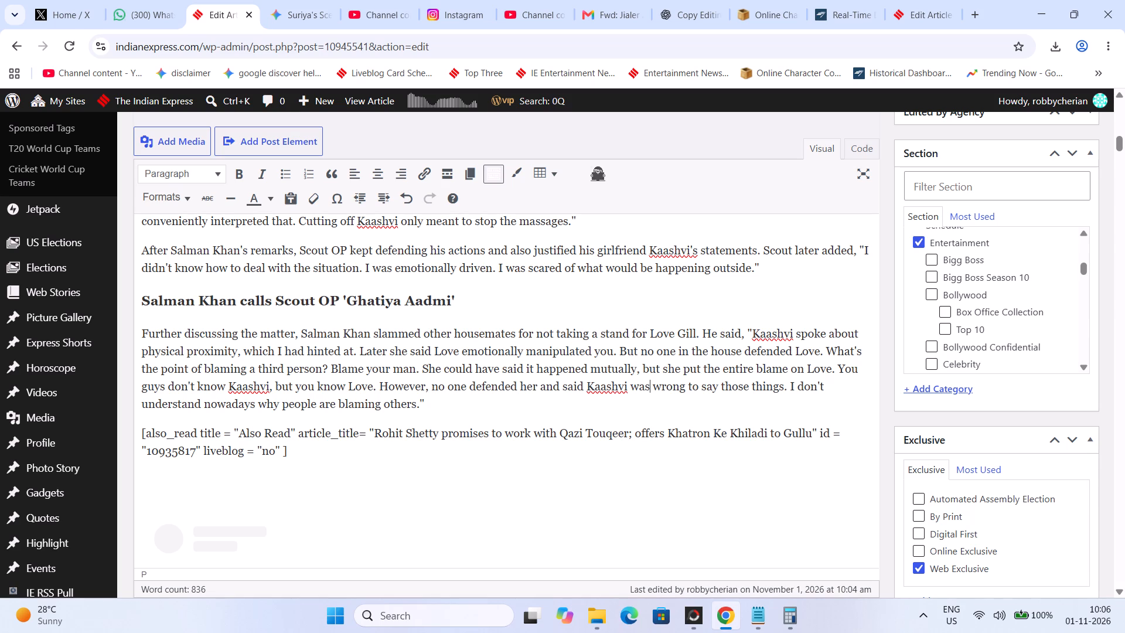
{"action": "key", "text": "Down"}
{"action": "key", "text": "Down"}
{"action": "key", "text": "Down"}
{"action": "key", "text": "Down"}
{"action": "key", "text": "Down"}
{"action": "key", "text": "Down"}
{"action": "key", "text": "Down"}
{"action": "key", "text": "Down"}
{"action": "key", "text": "Down"}
{"action": "key", "text": "Down"}
{"action": "key", "text": "Down"}
{"action": "key", "text": "Down"}
{"action": "key", "text": "Down"}
{"action": "key", "text": "Down"}
{"action": "key", "text": "Down"}
{"action": "key", "text": "Down"}
{"action": "key", "text": "Down"}
{"action": "key", "text": "Down"}
{"action": "key", "text": "Down"}
{"action": "key", "text": "Down"}
{"action": "key", "text": "Down"}
{"action": "key", "text": "Down"}
{"action": "key", "text": "Down"}
{"action": "key", "text": "Down"}
{"action": "key", "text": "Down"}
{"action": "key", "text": "Down"}
{"action": "key", "text": "Down"}
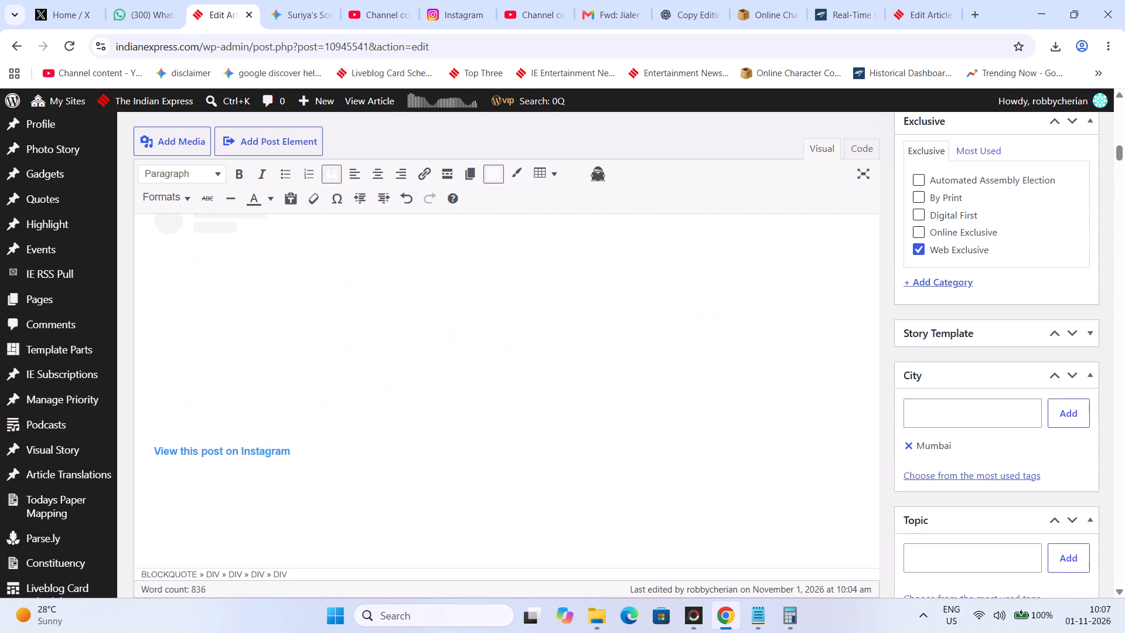
Delete "Khan" from "Salman Khan added" at the end of the quote following the embedded Instagram post.
{"action": "key", "text": "Up"}
{"action": "key", "text": "Up"}
{"action": "key", "text": "Up"}
{"action": "key", "text": "Up"}
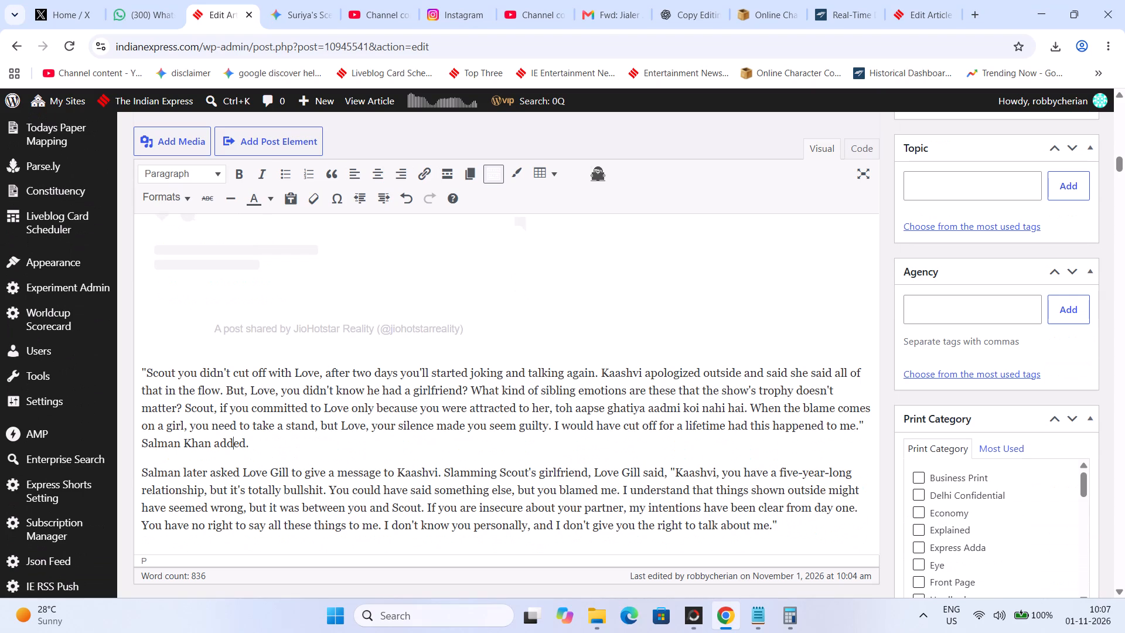
{"action": "key", "text": "Up"}
{"action": "key", "text": "Up"}
{"action": "key", "text": "Down"}
{"action": "key", "text": "Down"}
{"action": "key", "text": "Left"}
{"action": "key", "text": "Left"}
{"action": "key", "text": "Left"}
{"action": "key", "text": "Left"}
{"action": "key", "text": "BackSpace"}
{"action": "key", "text": "BackSpace"}
{"action": "key", "text": "BackSpace"}
{"action": "key", "text": "BackSpace"}
{"action": "key", "text": "BackSpace"}
Go back to "the show's trophy doesn't matter?" within Salman's quote addressed to Scout and Love.
{"action": "key", "text": "Up"}
{"action": "key", "text": "Up"}
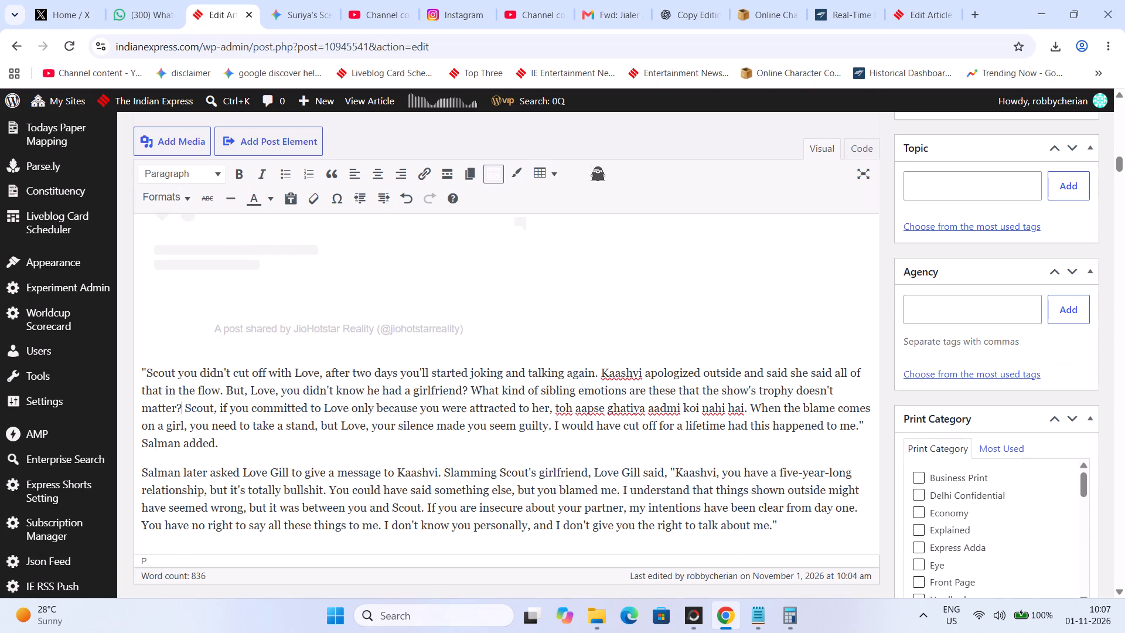
Replace the comma after "Scout you didn't cut off with Love" with a full stop and start the new sentence with capitalised "After".
{"action": "key", "text": "Up"}
{"action": "key", "text": "Up"}
{"action": "key", "text": "Right"}
{"action": "key", "text": "Right"}
{"action": "key", "text": "Right"}
{"action": "key", "text": "Right"}
{"action": "key", "text": "Right"}
{"action": "key", "text": "Right"}
{"action": "key", "text": "Right"}
{"action": "key", "text": "Right"}
{"action": "key", "text": "Right"}
{"action": "key", "text": "Right"}
{"action": "key", "text": "Right"}
{"action": "key", "text": "Right"}
{"action": "key", "text": "Right"}
{"action": "key", "text": "Right"}
{"action": "key", "text": "Right"}
{"action": "key", "text": "Right"}
{"action": "key", "text": "Right"}
{"action": "key", "text": "Right"}
{"action": "key", "text": "Right"}
{"action": "key", "text": "Right"}
{"action": "key", "text": "Left"}
{"action": "key", "text": "BackSpace"}
{"action": "key", "text": "period"}
{"action": "key", "text": "Right"}
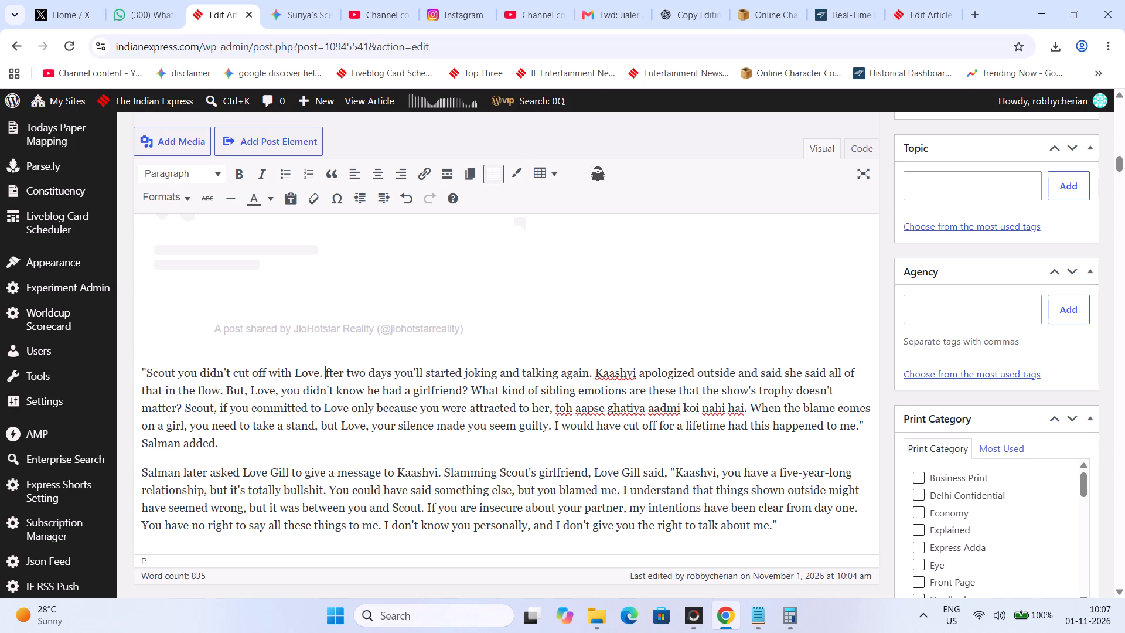
Insert a comma after "After two days" in Salman's quote.
{"action": "key", "text": "Right"}
{"action": "key", "text": "Right"}
{"action": "key", "text": "Right"}
{"action": "key", "text": "Right"}
{"action": "key", "text": "Right"}
{"action": "key", "text": "Right"}
{"action": "key", "text": "Right"}
{"action": "key", "text": "Right"}
{"action": "key", "text": "Right"}
{"action": "key", "text": "Right"}
{"action": "key", "text": "Right"}
{"action": "key", "text": "Right"}
{"action": "key", "text": "Right"}
{"action": "key", "text": "Right"}
{"action": "key", "text": "Left"}
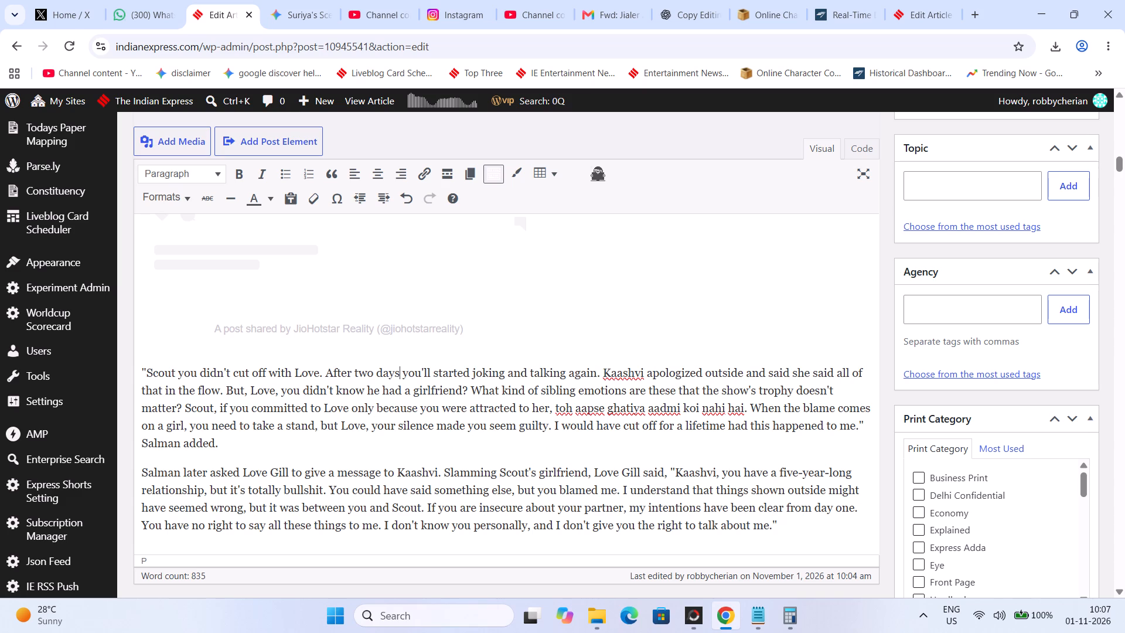
{"action": "key", "text": "comma"}
Replace "you'll" with "you both" before "started joking and talking again".
{"action": "key", "text": "Right"}
{"action": "key", "text": "Right"}
{"action": "key", "text": "Right"}
{"action": "key", "text": "Right"}
{"action": "key", "text": "Right"}
{"action": "key", "text": "Right"}
{"action": "key", "text": "Right"}
{"action": "key", "text": "Right"}
{"action": "key", "text": "Left"}
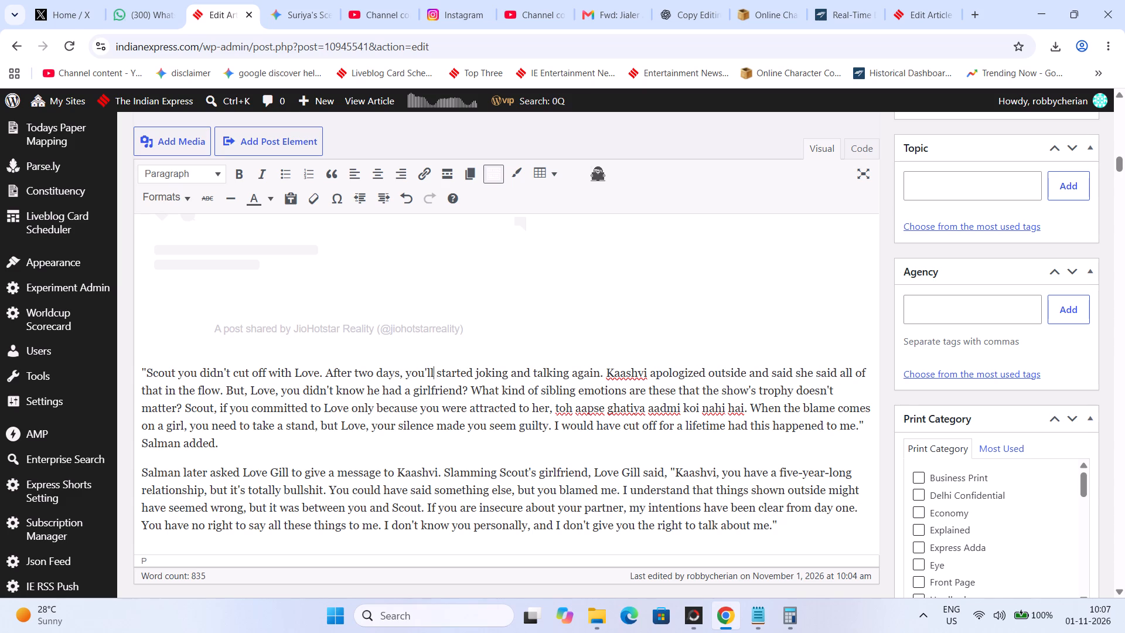
{"action": "key", "text": "BackSpace"}
{"action": "key", "text": "BackSpace"}
{"action": "key", "text": "BackSpace"}
{"action": "key", "text": "space"}
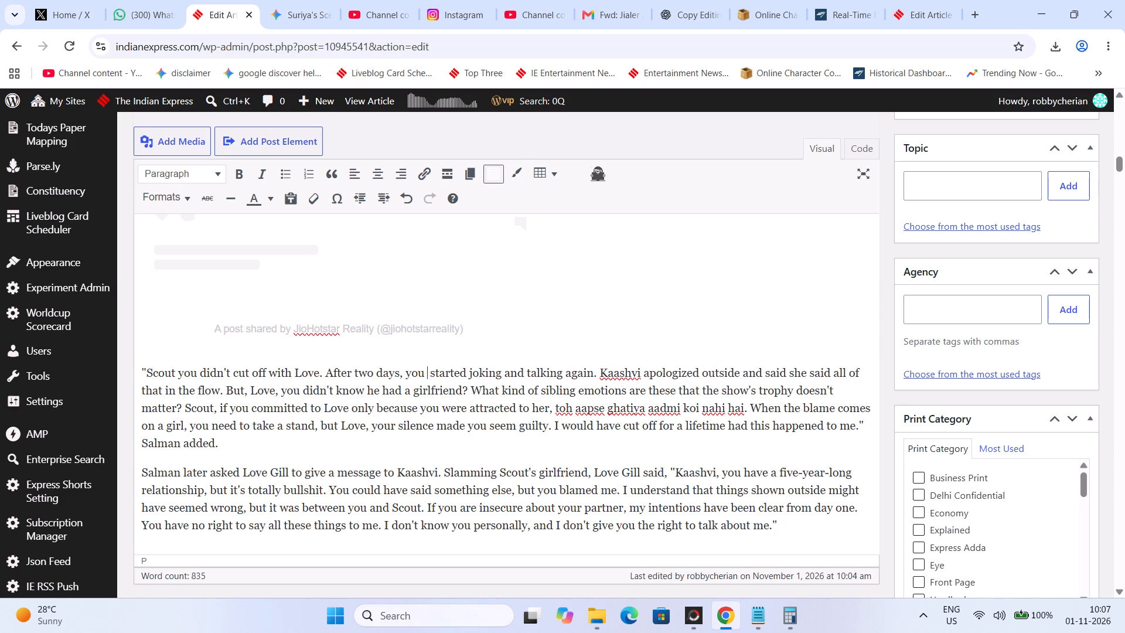
{"action": "type", "text": "both"}
Change "apologized" to the British spelling "apologised" in the sentence about Kaashvi.
{"action": "key", "text": "Right"}
{"action": "key", "text": "Right"}
{"action": "key", "text": "Right"}
{"action": "key", "text": "Right"}
{"action": "key", "text": "Right"}
{"action": "key", "text": "Right"}
{"action": "key", "text": "Right"}
{"action": "key", "text": "Right"}
{"action": "key", "text": "Right"}
{"action": "key", "text": "Right"}
{"action": "key", "text": "Right"}
{"action": "key", "text": "Right"}
{"action": "key", "text": "Right"}
{"action": "key", "text": "Right"}
{"action": "key", "text": "Right"}
{"action": "key", "text": "Right"}
{"action": "key", "text": "Right"}
{"action": "key", "text": "Right"}
{"action": "key", "text": "Right"}
{"action": "key", "text": "Right"}
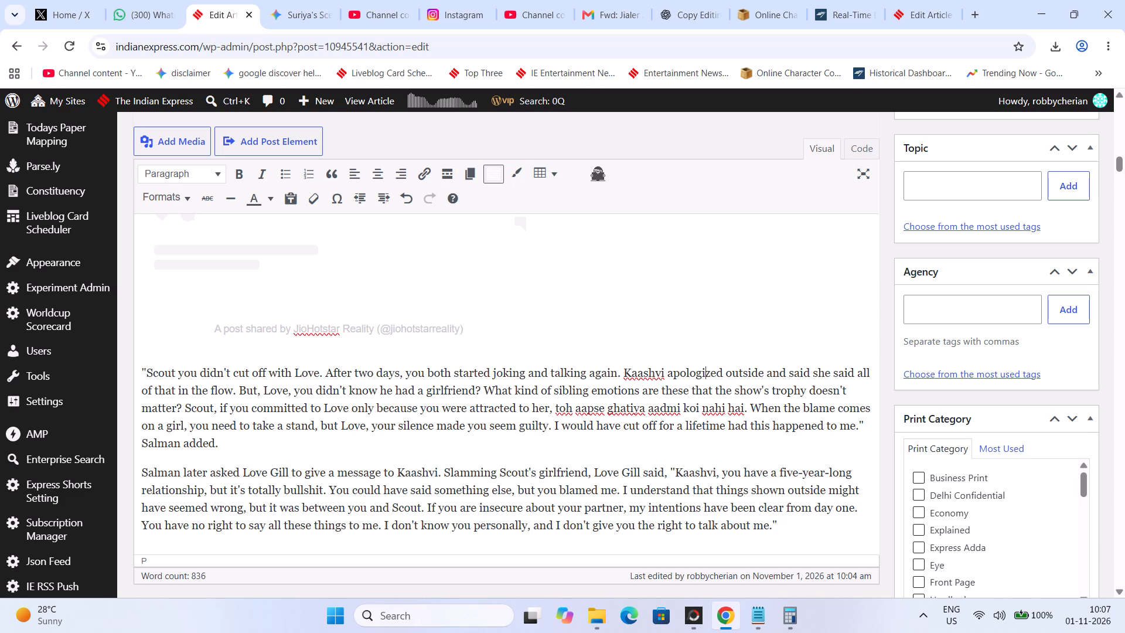
{"action": "key", "text": "Right"}
{"action": "key", "text": "BackSpace"}
{"action": "key", "text": "s"}
Proofread the middle of Salman's quote, up to the sentence about Scout committing to Love only out of attraction.
{"action": "key", "text": "Right"}
{"action": "key", "text": "Right"}
{"action": "key", "text": "Right"}
{"action": "key", "text": "Right"}
{"action": "key", "text": "Right"}
{"action": "key", "text": "Right"}
{"action": "key", "text": "Right"}
{"action": "key", "text": "Right"}
{"action": "key", "text": "Right"}
{"action": "key", "text": "Right"}
{"action": "key", "text": "Right"}
{"action": "key", "text": "Right"}
{"action": "key", "text": "Right"}
{"action": "key", "text": "Right"}
{"action": "key", "text": "Right"}
{"action": "key", "text": "Right"}
{"action": "key", "text": "Right"}
{"action": "key", "text": "Right"}
{"action": "key", "text": "Right"}
{"action": "key", "text": "Right"}
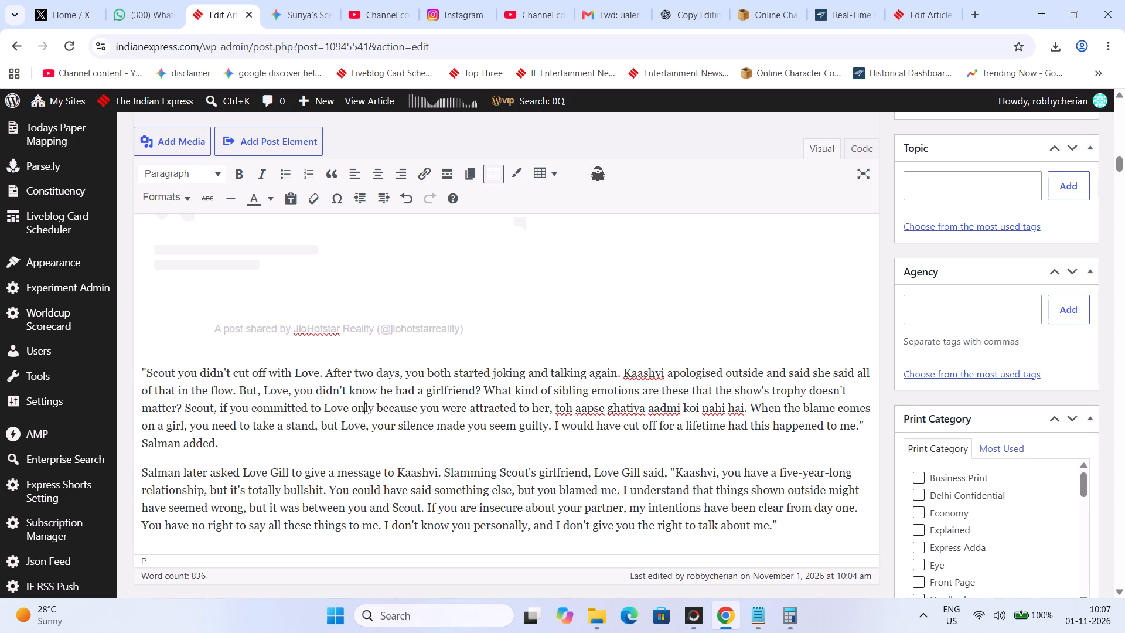
{"action": "key", "text": "Left"}
{"action": "key", "text": "Left"}
{"action": "key", "text": "Left"}
{"action": "key", "text": "Left"}
{"action": "key", "text": "Left"}
{"action": "key", "text": "Left"}
{"action": "key", "text": "Left"}
{"action": "key", "text": "Left"}
{"action": "key", "text": "Left"}
{"action": "key", "text": "Left"}
{"action": "key", "text": "Left"}
{"action": "key", "text": "Left"}
{"action": "key", "text": "Left"}
{"action": "key", "text": "Left"}
{"action": "key", "text": "Left"}
{"action": "key", "text": "Left"}
{"action": "key", "text": "Left"}
{"action": "key", "text": "Left"}
{"action": "key", "text": "Left"}
{"action": "key", "text": "Left"}
Split the sentence in Salman's quote after "take a stand", replacing the comma and "but" with a full stop and "However,".
{"action": "key", "text": "Right"}
{"action": "key", "text": "Right"}
{"action": "key", "text": "Right"}
{"action": "key", "text": "Right"}
{"action": "key", "text": "Right"}
{"action": "key", "text": "Right"}
{"action": "key", "text": "Right"}
{"action": "key", "text": "Right"}
{"action": "key", "text": "Right"}
{"action": "key", "text": "Right"}
{"action": "key", "text": "Right"}
{"action": "key", "text": "Right"}
{"action": "key", "text": "Right"}
{"action": "key", "text": "Right"}
{"action": "key", "text": "Right"}
{"action": "key", "text": "Right"}
{"action": "key", "text": "Right"}
{"action": "key", "text": "Right"}
{"action": "key", "text": "Right"}
{"action": "key", "text": "Right"}
{"action": "key", "text": "Left"}
{"action": "key", "text": "Left"}
{"action": "key", "text": "BackSpace"}
{"action": "key", "text": "period"}
{"action": "key", "text": "Right"}
{"action": "key", "text": "Right"}
{"action": "key", "text": "Right"}
{"action": "key", "text": "Right"}
{"action": "key", "text": "BackSpace"}
{"action": "key", "text": "BackSpace"}
{"action": "key", "text": "BackSpace"}
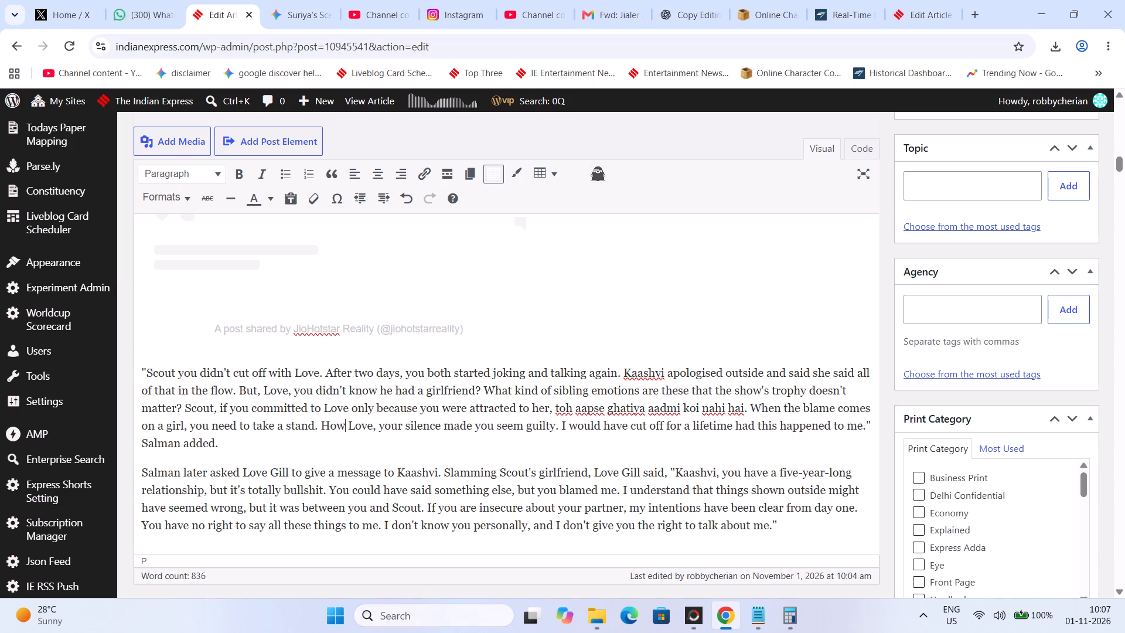
{"action": "key", "text": "BackSpace"}
{"action": "type", "text": "ver,"}
Replace the full stop after "had this happened to me" with a comma before the closing quotation mark.
{"action": "key", "text": "Right"}
{"action": "key", "text": "Right"}
{"action": "key", "text": "Right"}
{"action": "key", "text": "Right"}
{"action": "key", "text": "Right"}
{"action": "key", "text": "Right"}
{"action": "key", "text": "Right"}
{"action": "key", "text": "Right"}
{"action": "key", "text": "Right"}
{"action": "key", "text": "Right"}
{"action": "key", "text": "Right"}
{"action": "key", "text": "Right"}
{"action": "key", "text": "Right"}
{"action": "key", "text": "Right"}
{"action": "key", "text": "Right"}
{"action": "key", "text": "Right"}
{"action": "key", "text": "Right"}
{"action": "key", "text": "Right"}
{"action": "key", "text": "Right"}
{"action": "key", "text": "Right"}
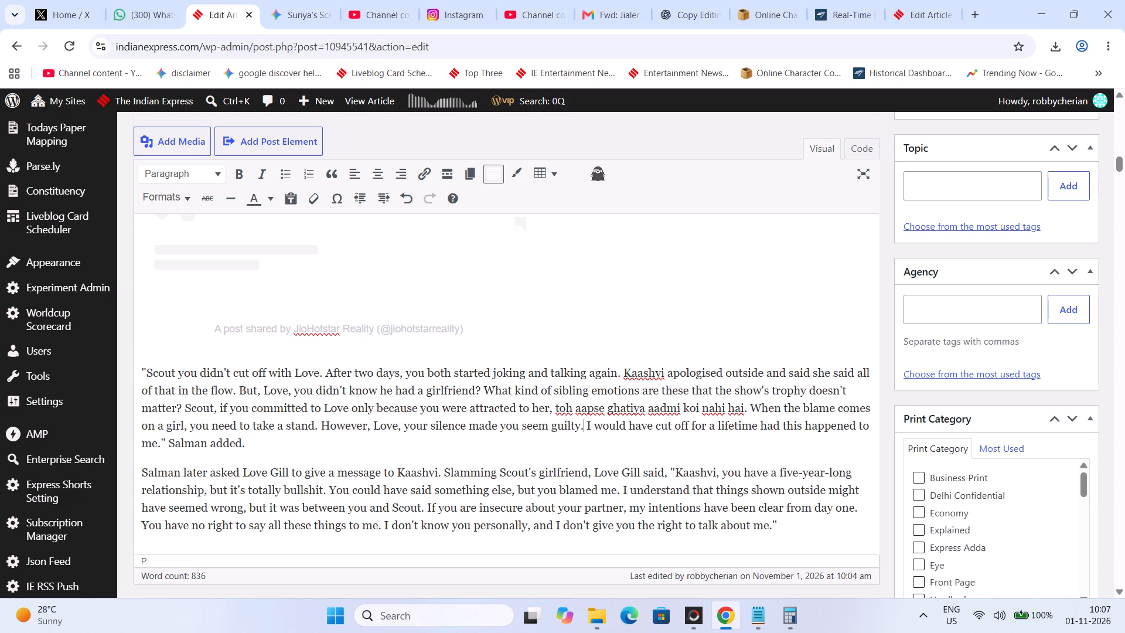
{"action": "key", "text": "Down"}
{"action": "key", "text": "Left"}
{"action": "key", "text": "Left"}
{"action": "key", "text": "Left"}
{"action": "key", "text": "Left"}
{"action": "key", "text": "Left"}
{"action": "key", "text": "Left"}
{"action": "key", "text": "Left"}
{"action": "key", "text": "Left"}
{"action": "key", "text": "Left"}
{"action": "key", "text": "Left"}
{"action": "key", "text": "Left"}
{"action": "key", "text": "Left"}
{"action": "key", "text": "Left"}
{"action": "key", "text": "Left"}
{"action": "key", "text": "Left"}
{"action": "key", "text": "Left"}
{"action": "key", "text": "Left"}
{"action": "key", "text": "Right"}
{"action": "key", "text": "Right"}
{"action": "key", "text": "BackSpace"}
{"action": "key", "text": "comma"}
Add "Khan" after "Salman" at the start of the paragraph about Love Gill's message to Kaashvi.
{"action": "key", "text": "Down"}
{"action": "key", "text": "Right"}
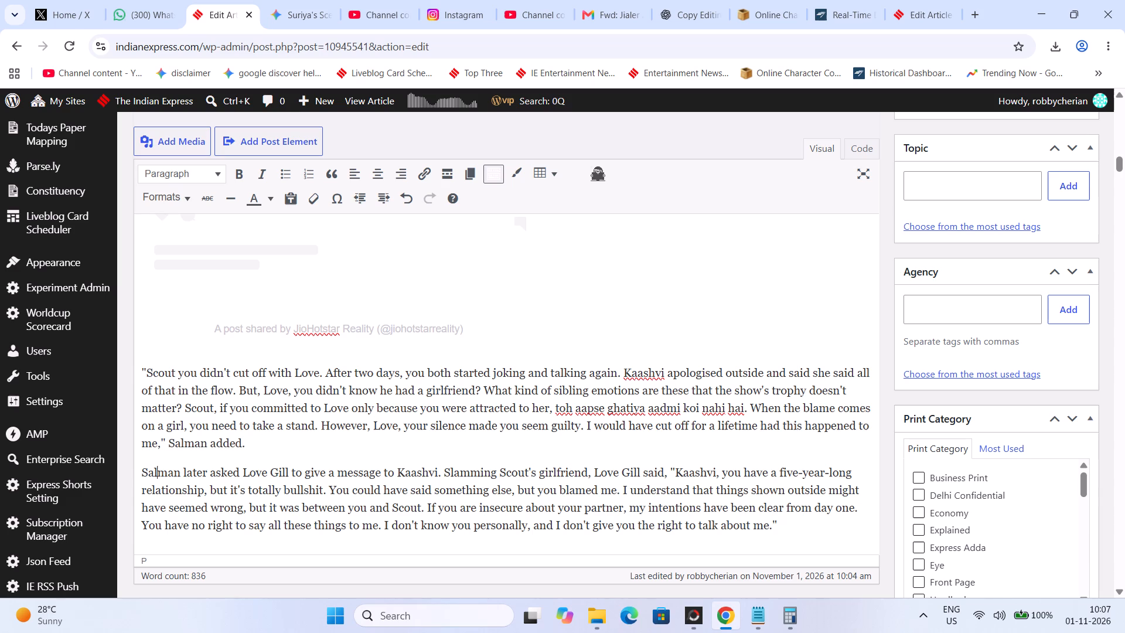
{"action": "key", "text": "Right"}
{"action": "key", "text": "Right"}
{"action": "key", "text": "Right"}
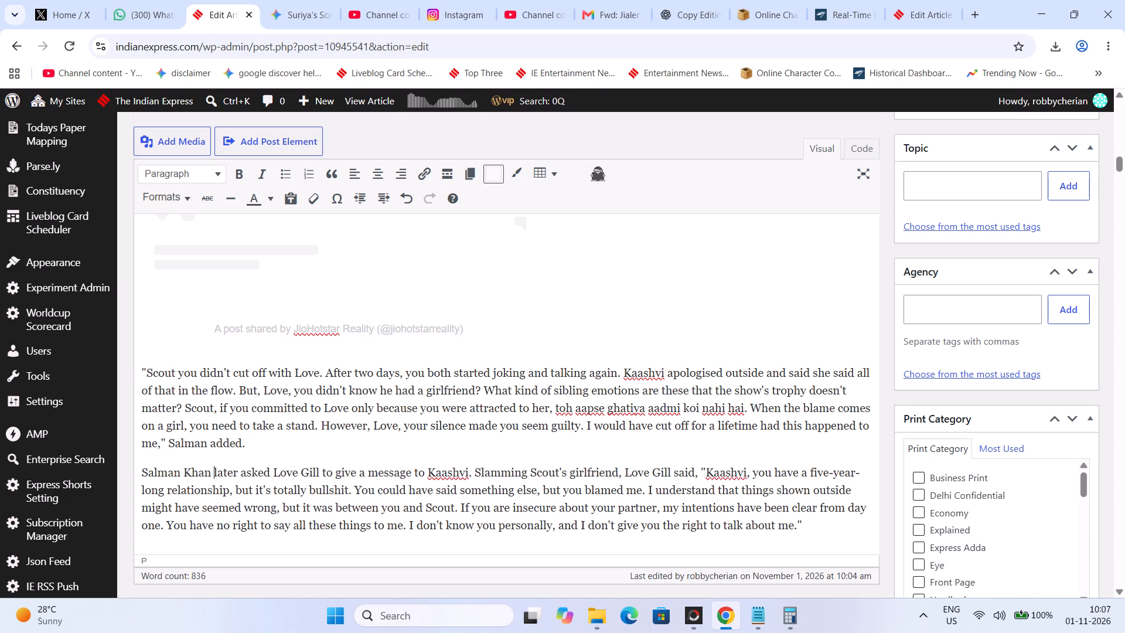
{"action": "key", "text": "Right"}
{"action": "key", "text": "Right"}
{"action": "key", "text": "Right"}
{"action": "key", "text": "Right"}
{"action": "key", "text": "Right"}
{"action": "key", "text": "Right"}
{"action": "key", "text": "Right"}
{"action": "key", "text": "Right"}
{"action": "key", "text": "Right"}
{"action": "key", "text": "Right"}
{"action": "key", "text": "Right"}
{"action": "key", "text": "Right"}
{"action": "key", "text": "Right"}
{"action": "key", "text": "Right"}
{"action": "key", "text": "Right"}
{"action": "key", "text": "Right"}
{"action": "key", "text": "Right"}
{"action": "key", "text": "Right"}
{"action": "key", "text": "Right"}
{"action": "key", "text": "Right"}
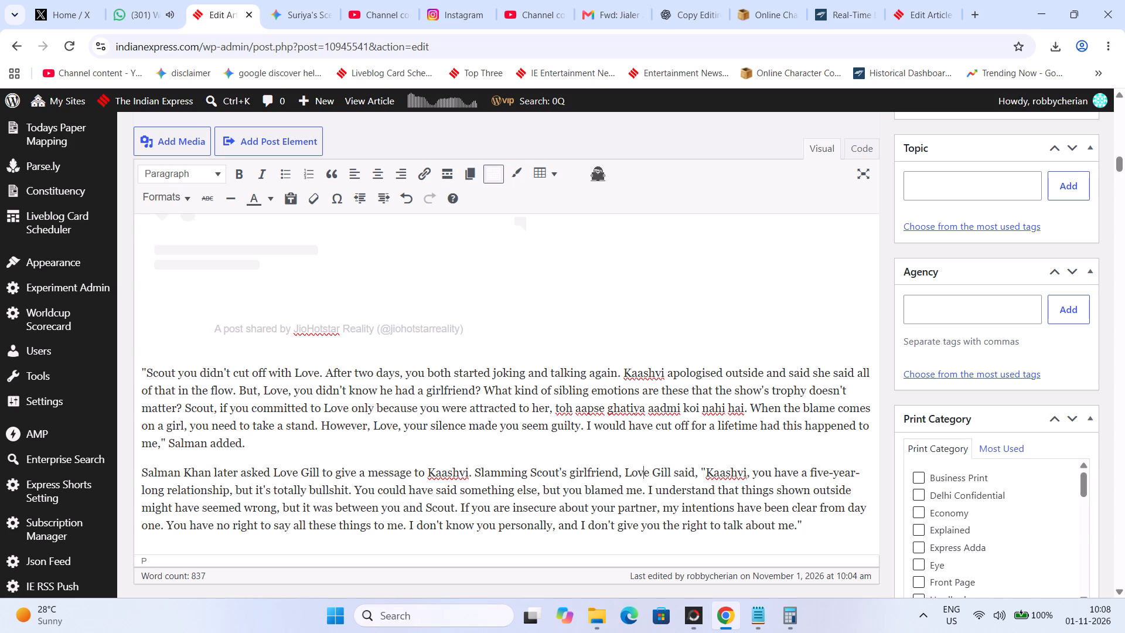
{"action": "key", "text": "Left"}
{"action": "key", "text": "BackSpace"}
{"action": "key", "text": "BackSpace"}
{"action": "key", "text": "BackSpace"}
{"action": "key", "text": "BackSpace"}
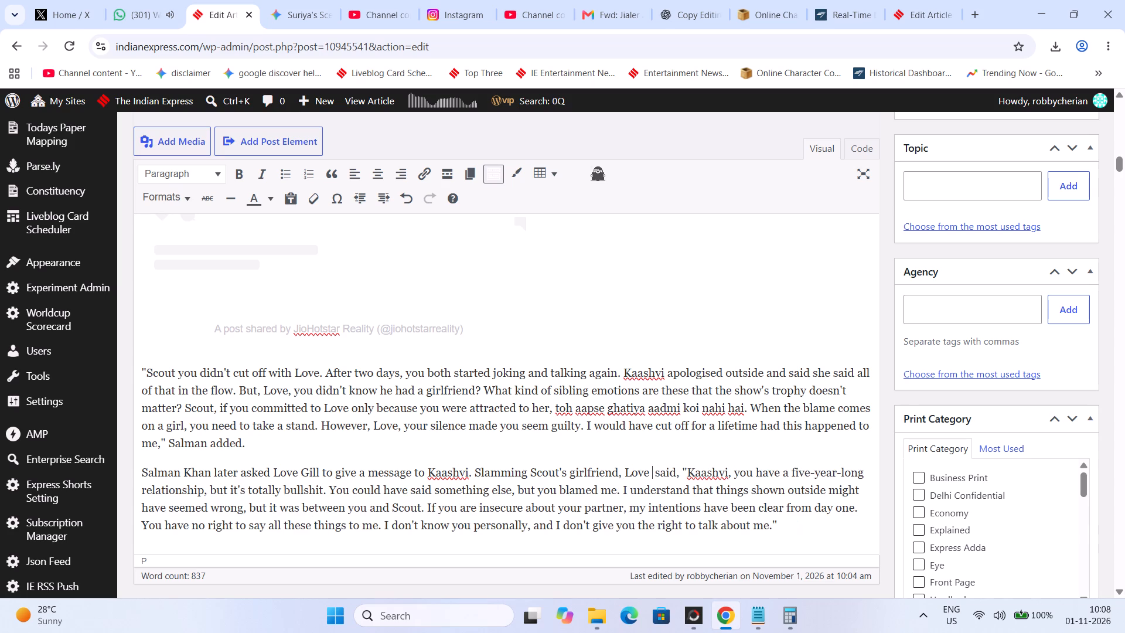
{"action": "key", "text": "BackSpace"}
Change "If you are insecure" to "You might be insecure" in Love's quote addressed to Kaashvi.
{"action": "key", "text": "Right"}
{"action": "key", "text": "Right"}
{"action": "key", "text": "Right"}
{"action": "key", "text": "Right"}
{"action": "key", "text": "Right"}
{"action": "key", "text": "Right"}
{"action": "key", "text": "Right"}
{"action": "key", "text": "Right"}
{"action": "key", "text": "Right"}
{"action": "key", "text": "Right"}
{"action": "key", "text": "Right"}
{"action": "key", "text": "Right"}
{"action": "key", "text": "Right"}
{"action": "key", "text": "Right"}
{"action": "key", "text": "Right"}
{"action": "key", "text": "Right"}
{"action": "key", "text": "Right"}
{"action": "key", "text": "Right"}
{"action": "key", "text": "Right"}
{"action": "key", "text": "Right"}
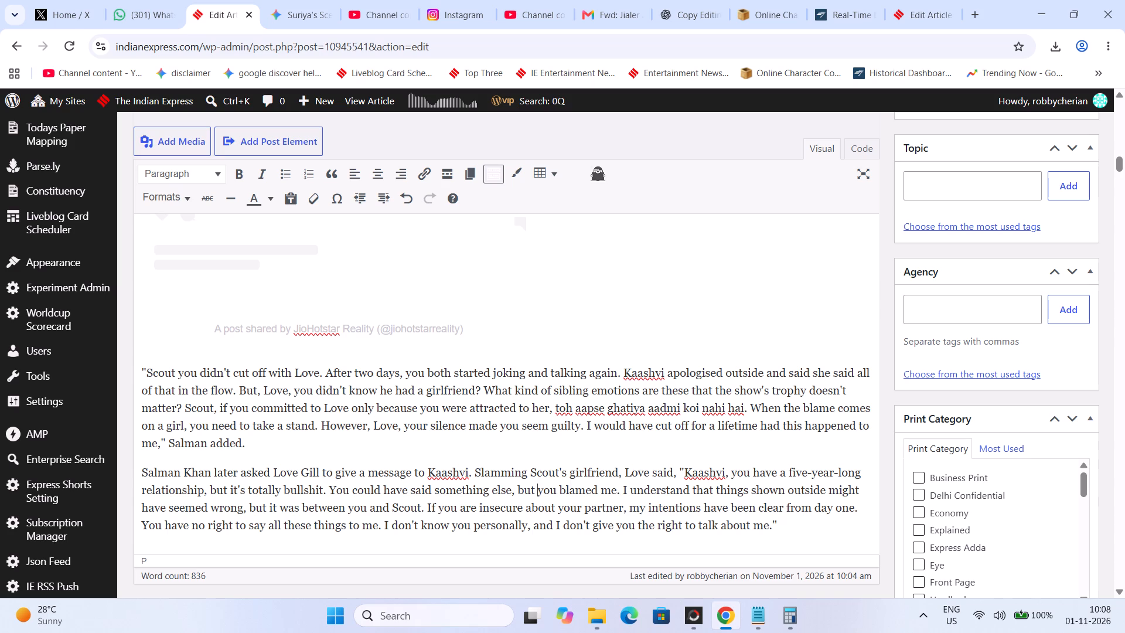
{"action": "key", "text": "Right"}
{"action": "key", "text": "Right"}
{"action": "key", "text": "Right"}
{"action": "key", "text": "Right"}
{"action": "key", "text": "Right"}
{"action": "key", "text": "Right"}
{"action": "key", "text": "Right"}
{"action": "key", "text": "Right"}
{"action": "key", "text": "Right"}
{"action": "key", "text": "Right"}
{"action": "key", "text": "Right"}
{"action": "key", "text": "Right"}
{"action": "key", "text": "Right"}
{"action": "key", "text": "Right"}
{"action": "key", "text": "Right"}
{"action": "key", "text": "Right"}
{"action": "key", "text": "Right"}
{"action": "key", "text": "Right"}
{"action": "key", "text": "Right"}
{"action": "key", "text": "Right"}
{"action": "key", "text": "Right"}
{"action": "key", "text": "Up"}
{"action": "key", "text": "Left"}
{"action": "key", "text": "Left"}
{"action": "key", "text": "Left"}
{"action": "key", "text": "Left"}
{"action": "key", "text": "Left"}
{"action": "key", "text": "Left"}
{"action": "key", "text": "Left"}
{"action": "key", "text": "Left"}
{"action": "key", "text": "Left"}
{"action": "key", "text": "Left"}
{"action": "key", "text": "Left"}
{"action": "key", "text": "Left"}
{"action": "key", "text": "Left"}
{"action": "key", "text": "Left"}
{"action": "key", "text": "Left"}
{"action": "key", "text": "Left"}
{"action": "key", "text": "Right"}
{"action": "key", "text": "Right"}
{"action": "key", "text": "Right"}
{"action": "key", "text": "Right"}
{"action": "key", "text": "Right"}
{"action": "key", "text": "Right"}
{"action": "key", "text": "Right"}
{"action": "key", "text": "BackSpace"}
{"action": "key", "text": "BackSpace"}
{"action": "key", "text": "BackSpace"}
{"action": "key", "text": "BackSpace"}
{"action": "key", "text": "BackSpace"}
{"action": "key", "text": "BackSpace"}
{"action": "key", "text": "BackSpace"}
{"action": "key", "text": "BackSpace"}
{"action": "key", "text": "BackSpace"}
{"action": "key", "text": "BackSpace"}
{"action": "key", "text": "BackSpace"}
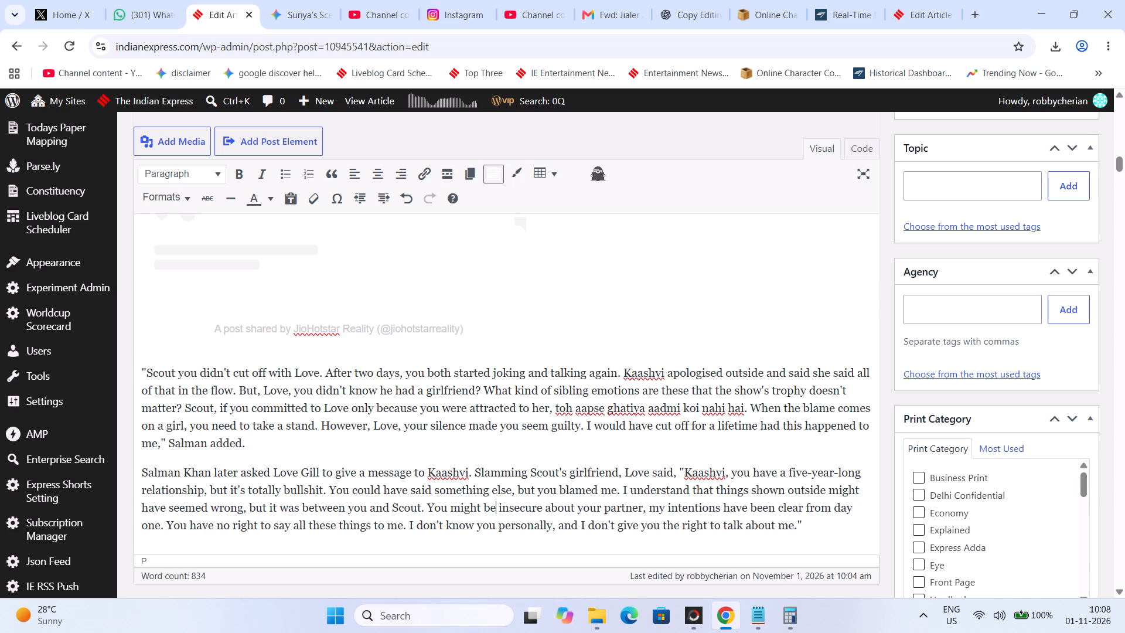
Insert "but" after "about your partner," in Love's quote, before "my intentions have been clear".
{"action": "key", "text": "Right"}
{"action": "key", "text": "Right"}
{"action": "key", "text": "Right"}
{"action": "key", "text": "Right"}
{"action": "key", "text": "Right"}
{"action": "key", "text": "Right"}
{"action": "key", "text": "Right"}
{"action": "key", "text": "Right"}
{"action": "key", "text": "Right"}
{"action": "key", "text": "Right"}
{"action": "key", "text": "Right"}
{"action": "key", "text": "Right"}
{"action": "key", "text": "Right"}
{"action": "key", "text": "Right"}
{"action": "key", "text": "Right"}
{"action": "key", "text": "Right"}
{"action": "key", "text": "Right"}
{"action": "key", "text": "Right"}
{"action": "key", "text": "Right"}
{"action": "key", "text": "Right"}
{"action": "key", "text": "space"}
{"action": "type", "text": "but"}
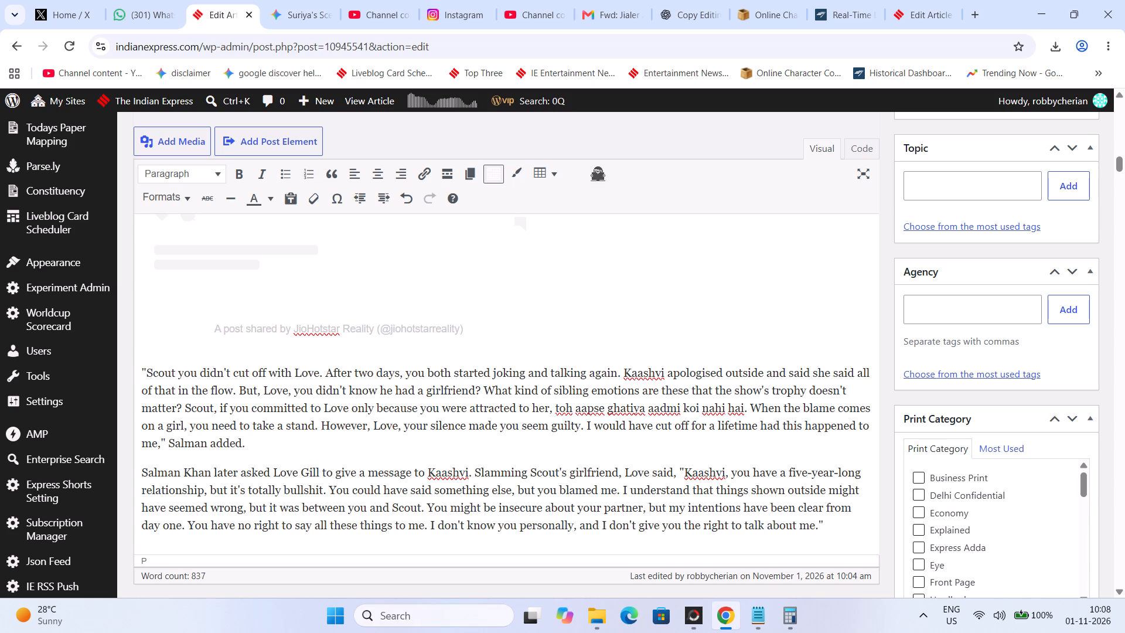
Check the wording and spelling of the article's excerpt.
{"action": "scroll", "coordinate": [477, 469], "scroll_direction": "down", "scroll_amount": 5}
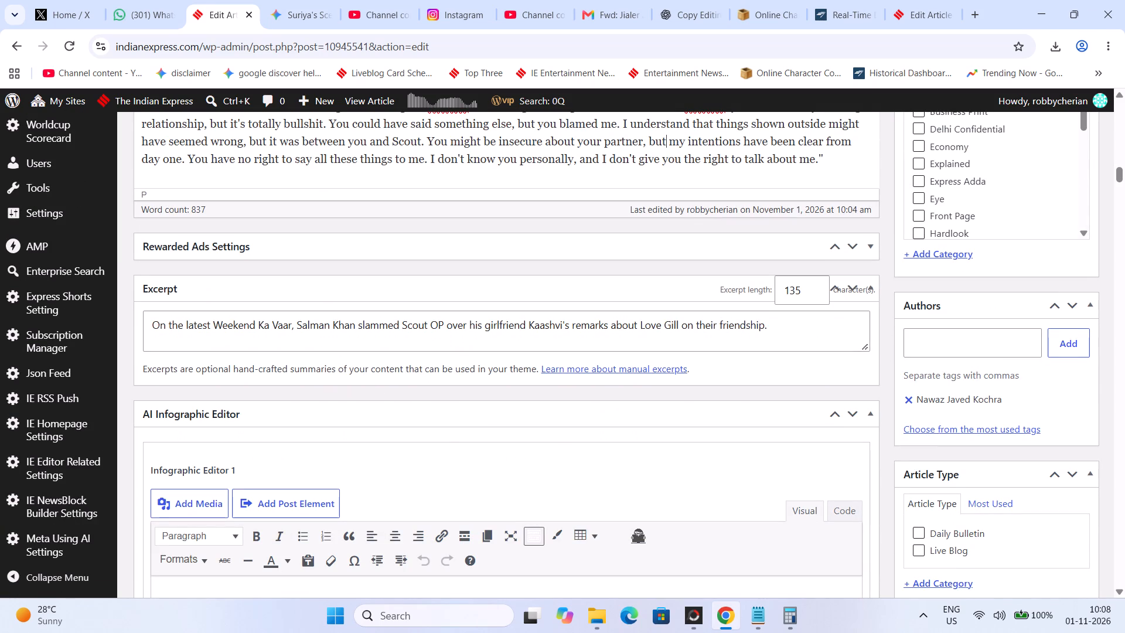
{"action": "left_click", "coordinate": [787, 331]}
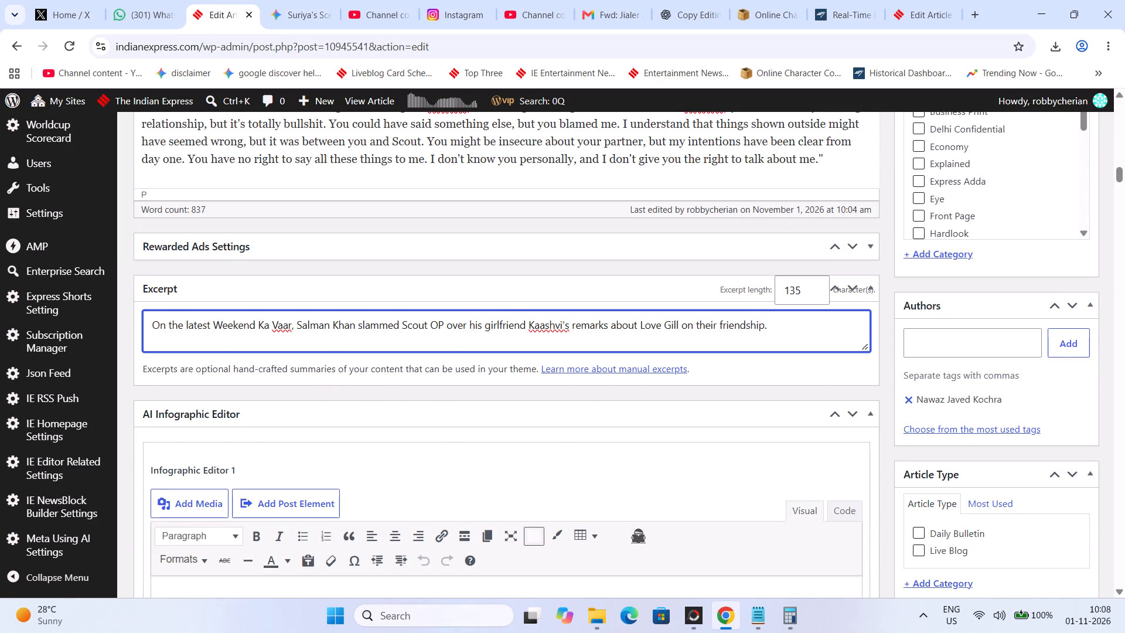
{"action": "scroll", "coordinate": [787, 331], "scroll_direction": "down", "scroll_amount": 11}
{"action": "scroll", "coordinate": [787, 331], "scroll_direction": "up", "scroll_amount": 7}
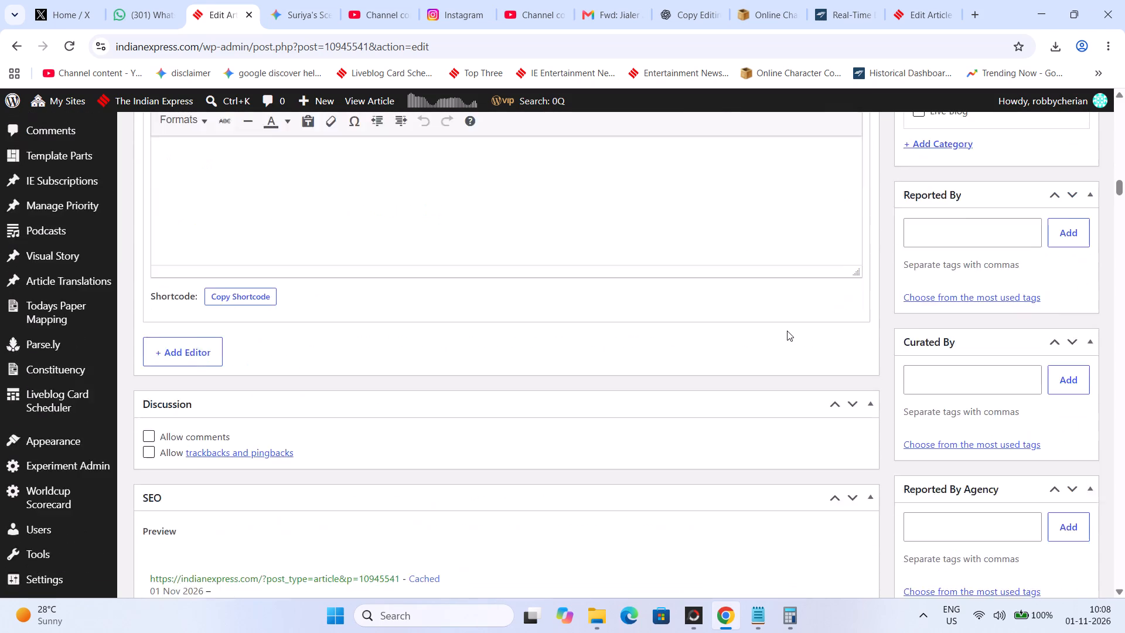
{"action": "scroll", "coordinate": [787, 331], "scroll_direction": "up", "scroll_amount": 3}
{"action": "scroll", "coordinate": [787, 331], "scroll_direction": "down", "scroll_amount": 5}
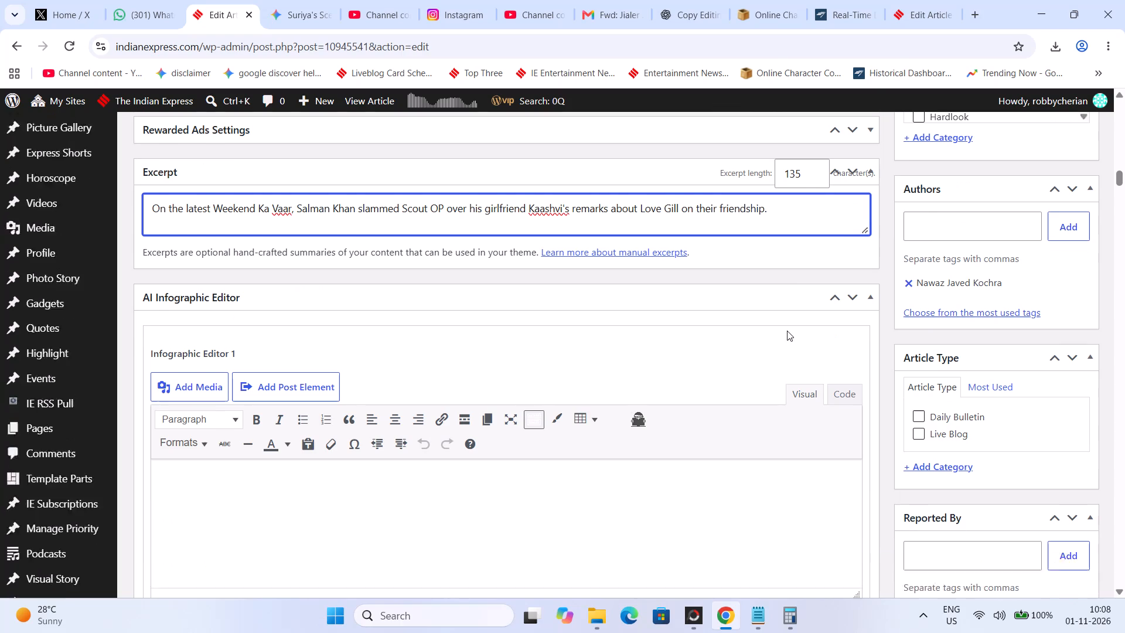
Delete the extra Bigg Boss keyword variants between "bigg boss 20," and "Salman Khan" in the SEO keywords, leaving a single space.
{"action": "scroll", "coordinate": [787, 331], "scroll_direction": "down", "scroll_amount": 6}
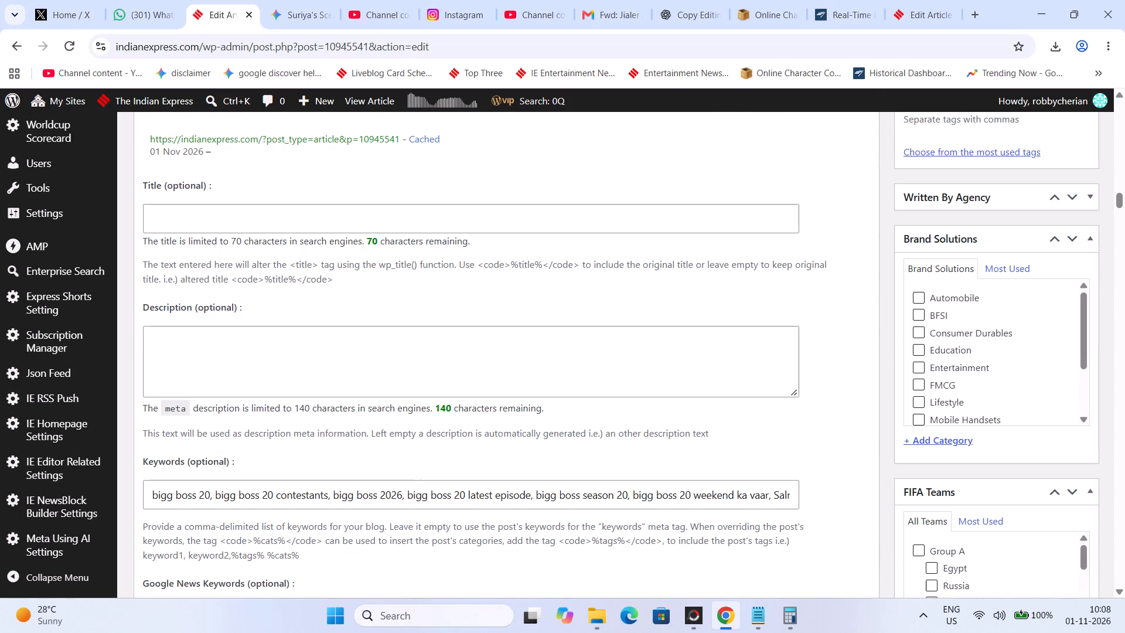
{"action": "left_click_drag", "start_coordinate": [217, 496], "coordinate": [515, 495]}
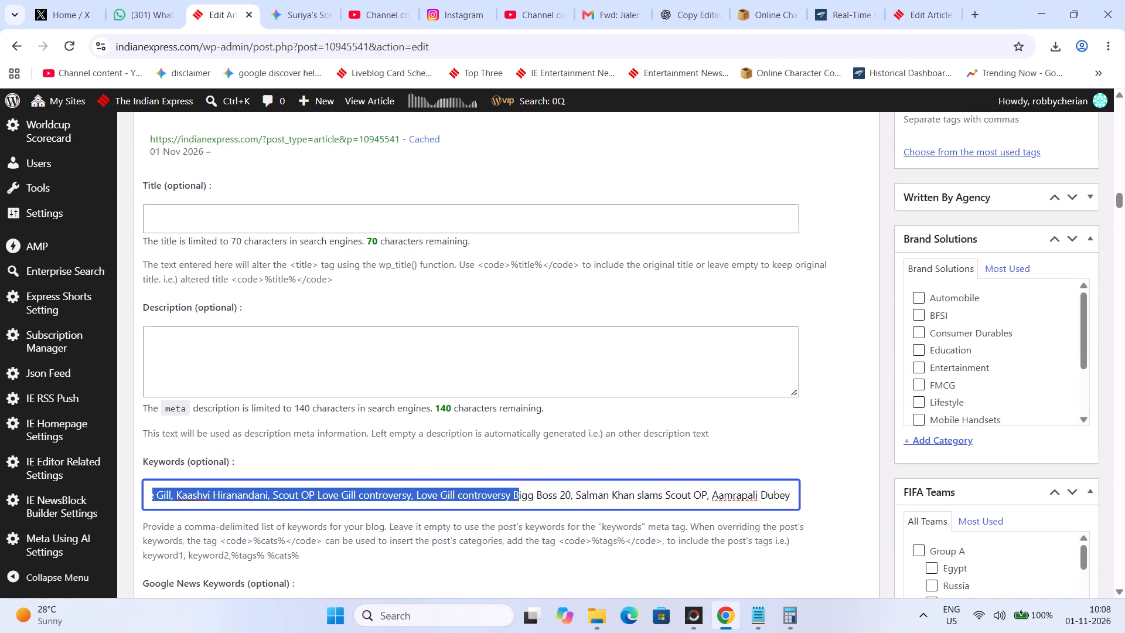
{"action": "left_click_drag", "start_coordinate": [515, 495], "coordinate": [187, 498]}
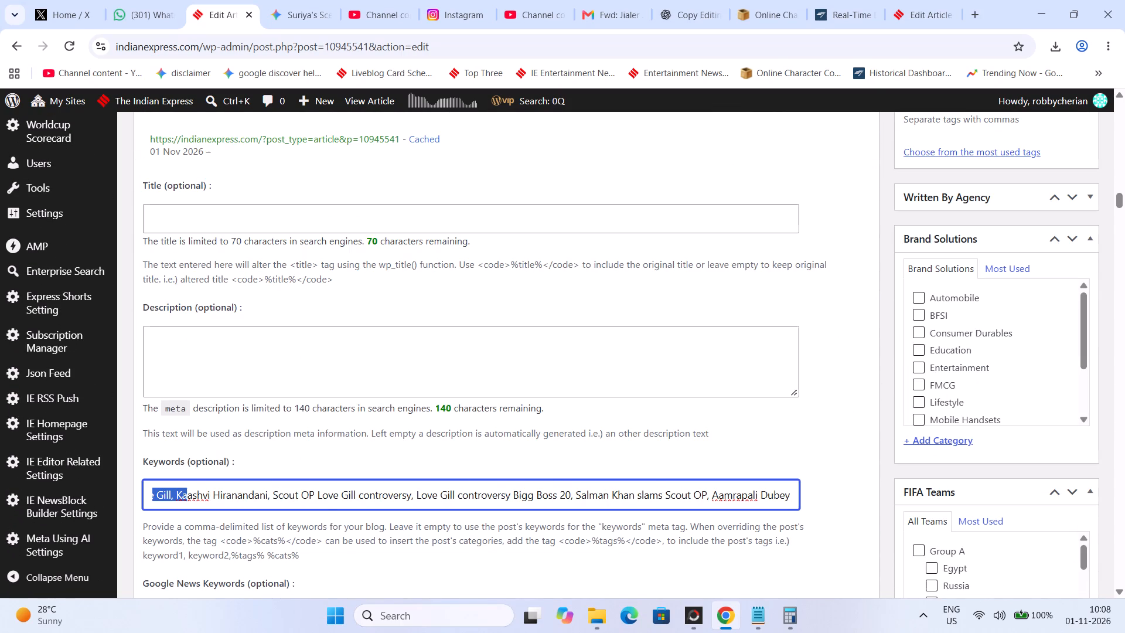
{"action": "left_click_drag", "start_coordinate": [187, 498], "coordinate": [269, 498]}
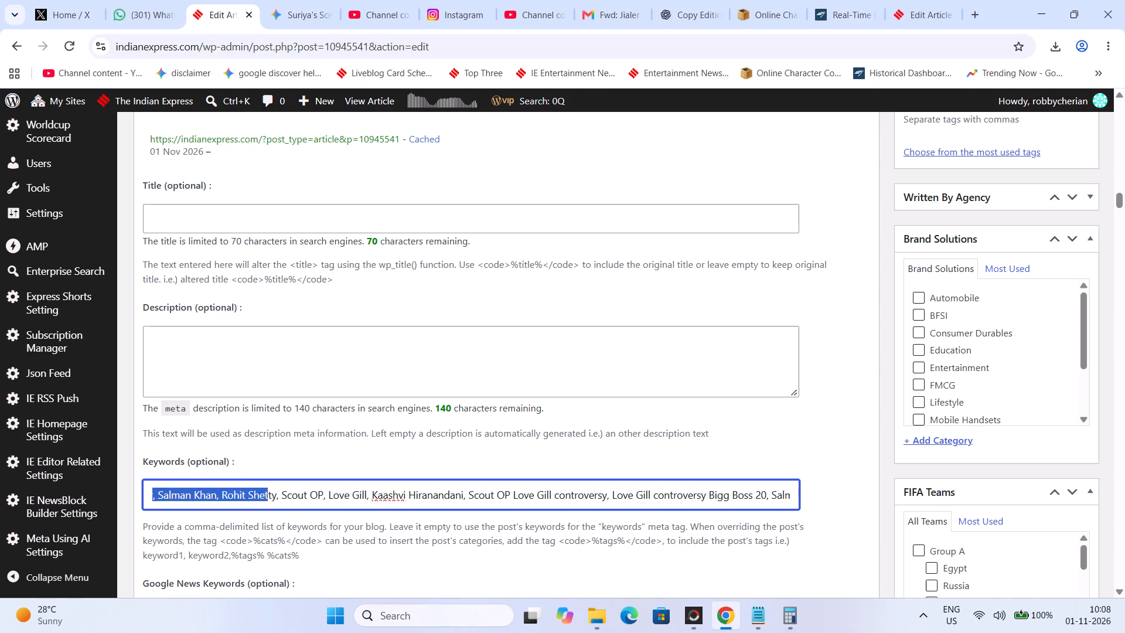
{"action": "left_click_drag", "start_coordinate": [269, 498], "coordinate": [163, 499]}
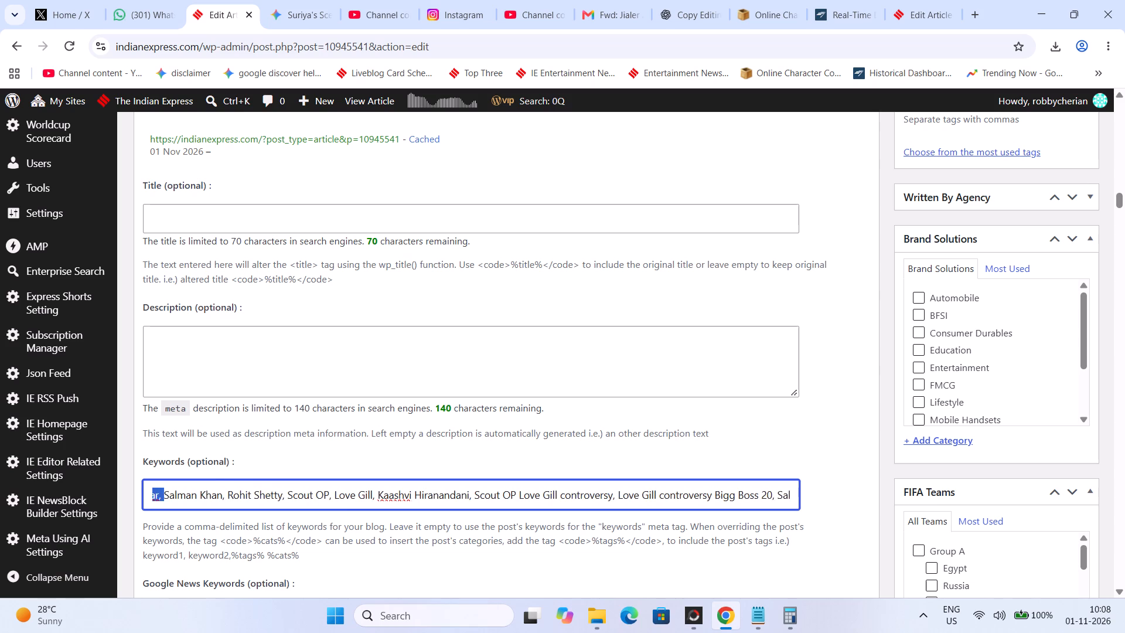
{"action": "left_click_drag", "start_coordinate": [163, 499], "coordinate": [176, 499]}
{"action": "key", "text": "BackSpace"}
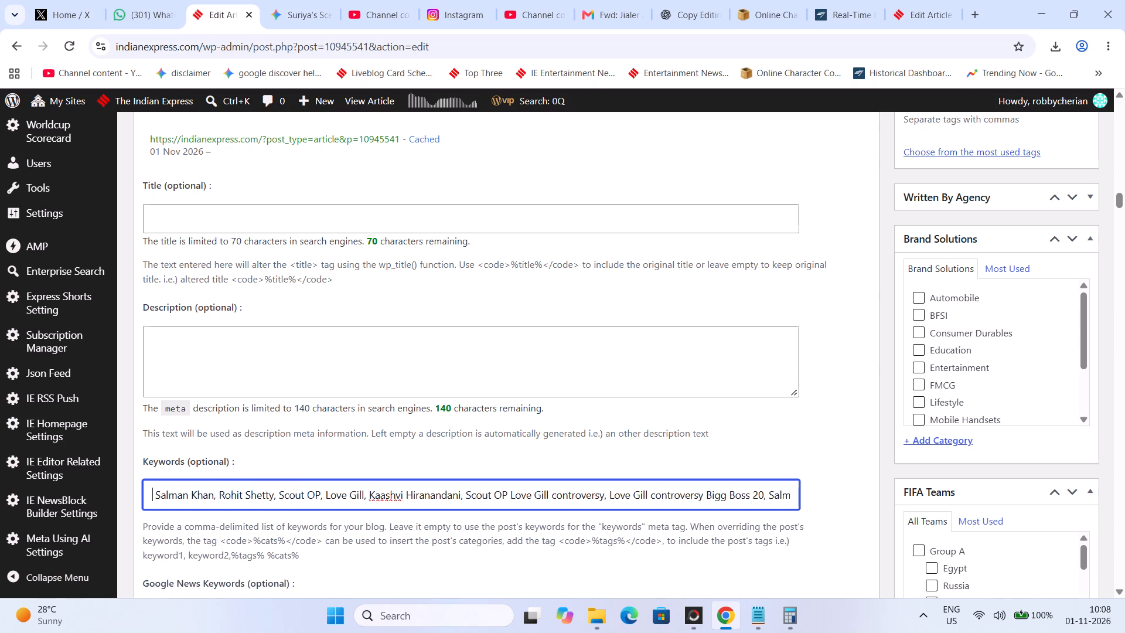
{"action": "key", "text": "Up"}
{"action": "key", "text": "Right"}
{"action": "key", "text": "Right"}
{"action": "key", "text": "Right"}
{"action": "key", "text": "Right"}
{"action": "key", "text": "Right"}
{"action": "key", "text": "Right"}
{"action": "key", "text": "Right"}
{"action": "key", "text": "Right"}
{"action": "key", "text": "Right"}
{"action": "key", "text": "Right"}
{"action": "key", "text": "Right"}
{"action": "key", "text": "Right"}
{"action": "key", "text": "Right"}
{"action": "key", "text": "Right"}
{"action": "key", "text": "Right"}
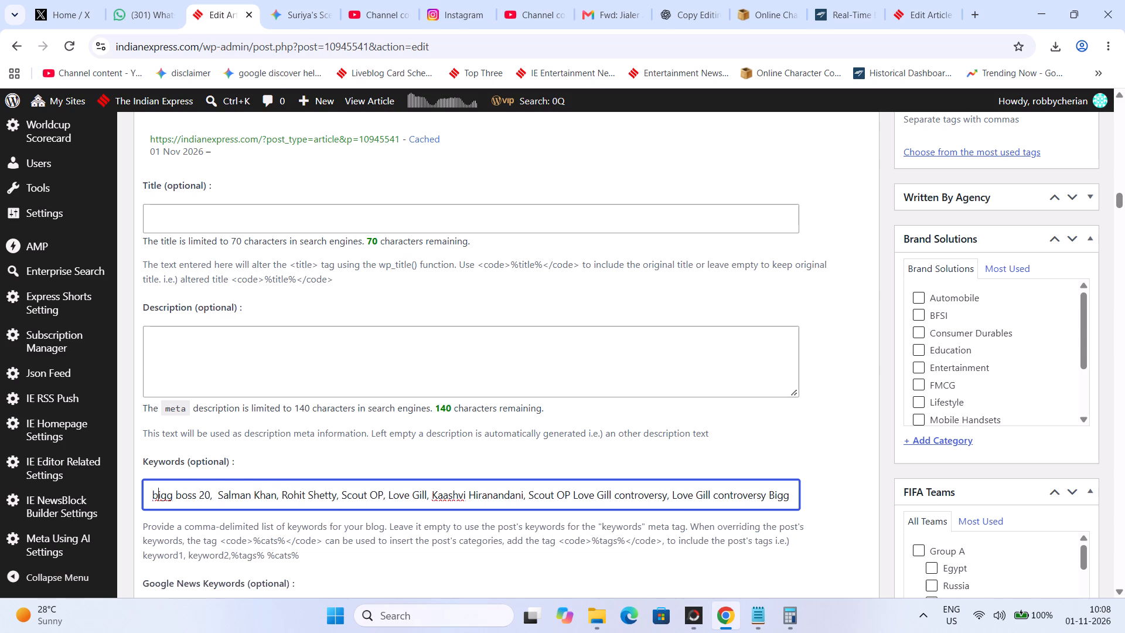
{"action": "key", "text": "BackSpace"}
Delete the keyword "Rohit Shetty," between "Salman Khan," and "Scout OP," in the SEO keywords.
{"action": "key", "text": "Right"}
{"action": "key", "text": "Right"}
{"action": "key", "text": "Right"}
{"action": "key", "text": "Right"}
{"action": "key", "text": "Right"}
{"action": "key", "text": "Right"}
{"action": "key", "text": "Right"}
{"action": "key", "text": "Right"}
{"action": "key", "text": "Right"}
{"action": "key", "text": "Right"}
{"action": "key", "text": "Right"}
{"action": "key", "text": "Right"}
{"action": "key", "text": "Right"}
{"action": "key", "text": "Right"}
{"action": "key", "text": "Right"}
{"action": "key", "text": "Right"}
{"action": "key", "text": "Right"}
{"action": "key", "text": "Right"}
{"action": "key", "text": "Right"}
{"action": "key", "text": "Right"}
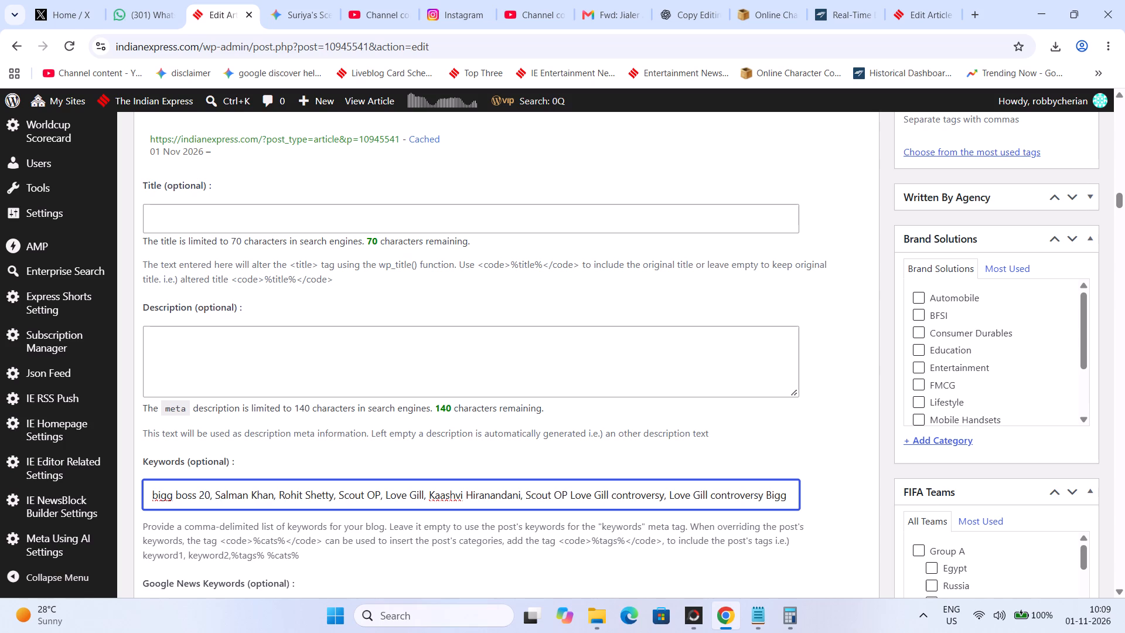
{"action": "key", "text": "BackSpace"}
{"action": "key", "text": "BackSpace"}
{"action": "key", "text": "BackSpace"}
{"action": "key", "text": "BackSpace"}
{"action": "key", "text": "BackSpace"}
{"action": "key", "text": "BackSpace"}
{"action": "key", "text": "BackSpace"}
{"action": "key", "text": "BackSpace"}
{"action": "key", "text": "BackSpace"}
{"action": "key", "text": "BackSpace"}
{"action": "key", "text": "BackSpace"}
{"action": "key", "text": "BackSpace"}
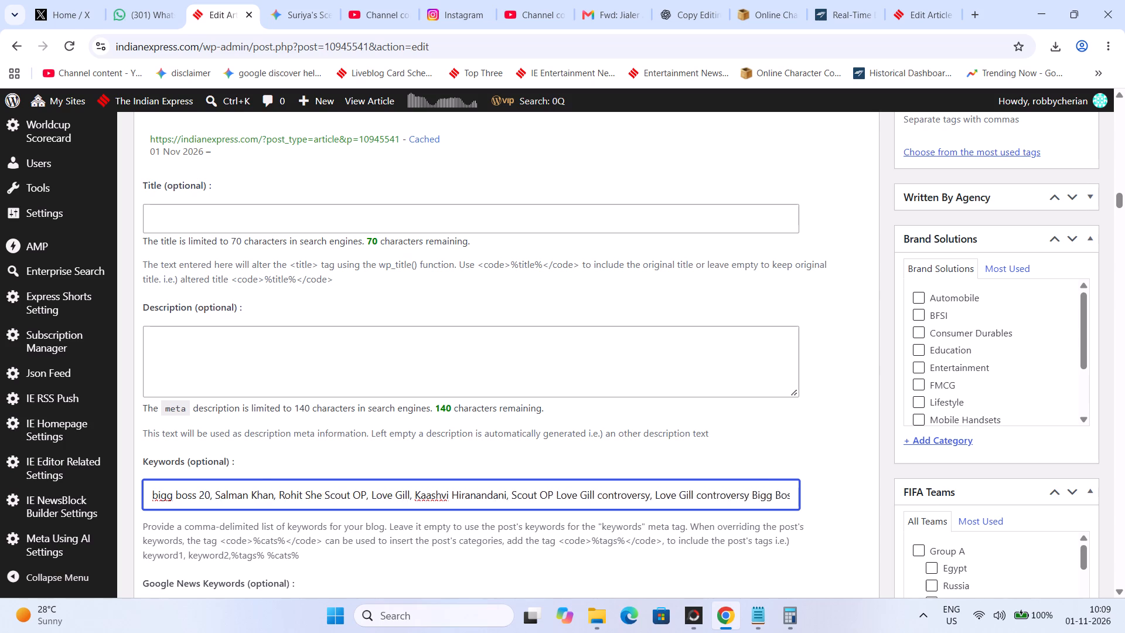
{"action": "key", "text": "BackSpace"}
{"action": "key", "text": "BackSpace"}
Shorten the keyword "Scout OP Love Gill controversy" to "Scout OP Love Gill", keeping the comma after it.
{"action": "key", "text": "Right"}
{"action": "key", "text": "Right"}
{"action": "key", "text": "Right"}
{"action": "key", "text": "Right"}
{"action": "key", "text": "Right"}
{"action": "key", "text": "Right"}
{"action": "key", "text": "Right"}
{"action": "key", "text": "Right"}
{"action": "key", "text": "Right"}
{"action": "key", "text": "Right"}
{"action": "key", "text": "Right"}
{"action": "key", "text": "Right"}
{"action": "key", "text": "Right"}
{"action": "key", "text": "Right"}
{"action": "key", "text": "Right"}
{"action": "key", "text": "Right"}
{"action": "key", "text": "Right"}
{"action": "key", "text": "Right"}
{"action": "key", "text": "Right"}
{"action": "key", "text": "Right"}
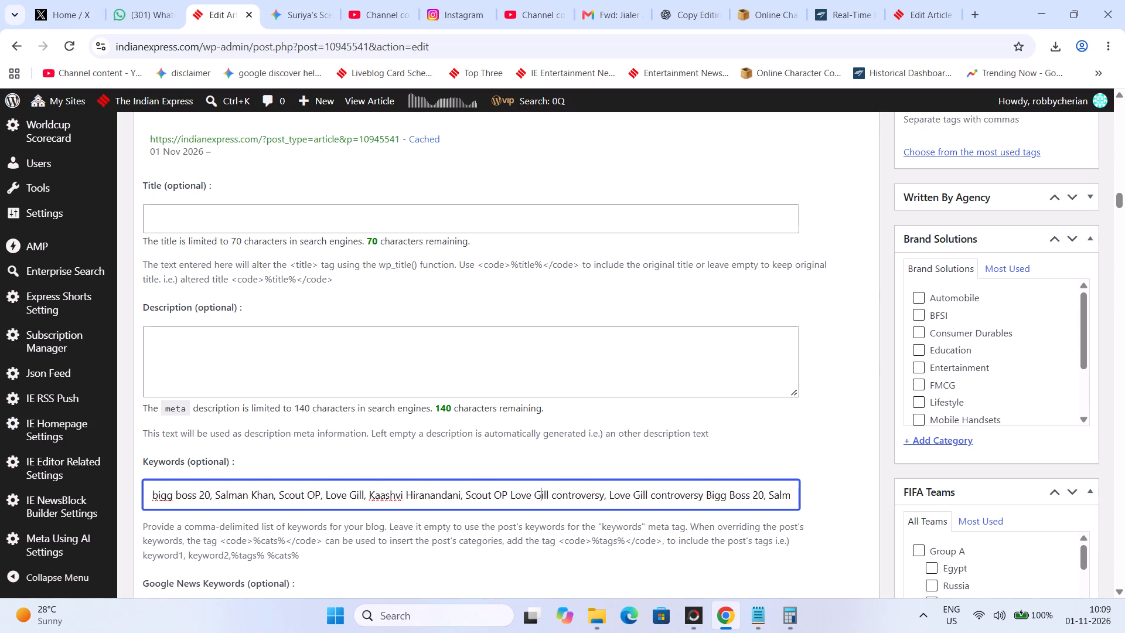
{"action": "key", "text": "Right"}
{"action": "key", "text": "Delete"}
{"action": "key", "text": "Delete"}
{"action": "key", "text": "Delete"}
{"action": "key", "text": "Delete"}
{"action": "key", "text": "Delete"}
{"action": "key", "text": "Delete"}
{"action": "key", "text": "Delete"}
{"action": "key", "text": "Delete"}
{"action": "key", "text": "Delete"}
{"action": "key", "text": "Delete"}
{"action": "key", "text": "Delete"}
{"action": "key", "text": "Delete"}
{"action": "key", "text": "Delete"}
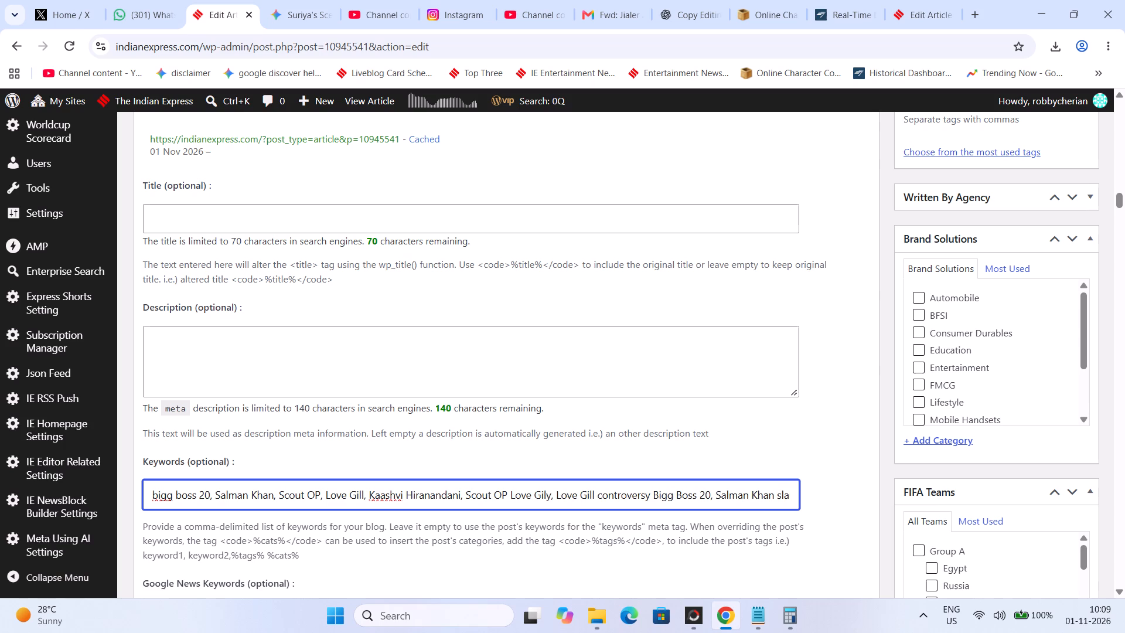
{"action": "key", "text": "Right"}
{"action": "key", "text": "Left"}
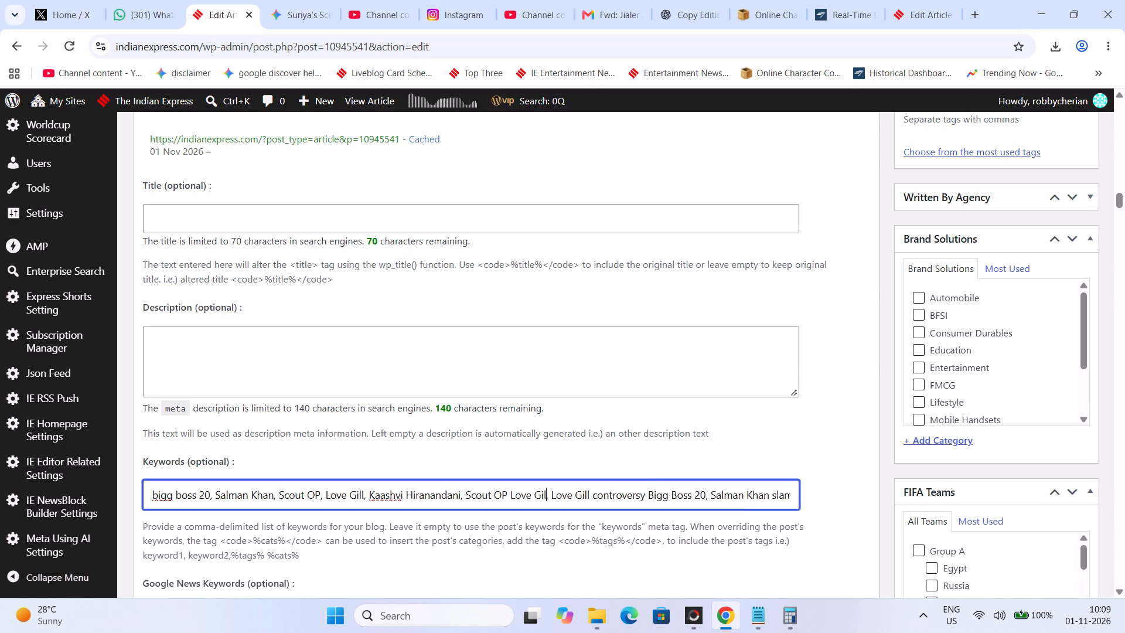
{"action": "key", "text": "l"}
Remove "controversy" from the keyword "Love Gill controversy Bigg Boss 20" so it reads "Love Gill Bigg Boss 20".
{"action": "key", "text": "Right"}
{"action": "key", "text": "Right"}
{"action": "key", "text": "Right"}
{"action": "key", "text": "Right"}
{"action": "key", "text": "Right"}
{"action": "key", "text": "Right"}
{"action": "key", "text": "Right"}
{"action": "key", "text": "Right"}
{"action": "key", "text": "Right"}
{"action": "key", "text": "Right"}
{"action": "key", "text": "Right"}
{"action": "key", "text": "Right"}
{"action": "key", "text": "Right"}
{"action": "key", "text": "Right"}
{"action": "key", "text": "Right"}
{"action": "key", "text": "Right"}
{"action": "key", "text": "Right"}
{"action": "key", "text": "Right"}
{"action": "key", "text": "Right"}
{"action": "key", "text": "Right"}
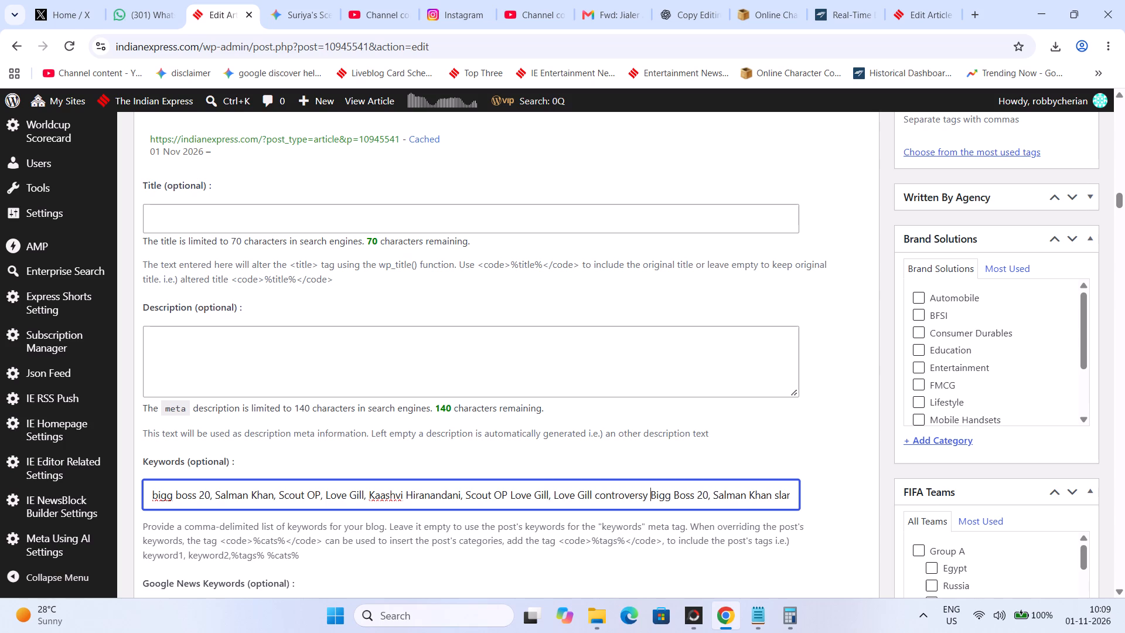
{"action": "key", "text": "BackSpace"}
{"action": "key", "text": "BackSpace"}
{"action": "key", "text": "BackSpace"}
{"action": "key", "text": "BackSpace"}
{"action": "key", "text": "BackSpace"}
{"action": "key", "text": "BackSpace"}
{"action": "key", "text": "BackSpace"}
{"action": "key", "text": "BackSpace"}
{"action": "key", "text": "BackSpace"}
{"action": "key", "text": "BackSpace"}
{"action": "key", "text": "BackSpace"}
{"action": "key", "text": "BackSpace"}
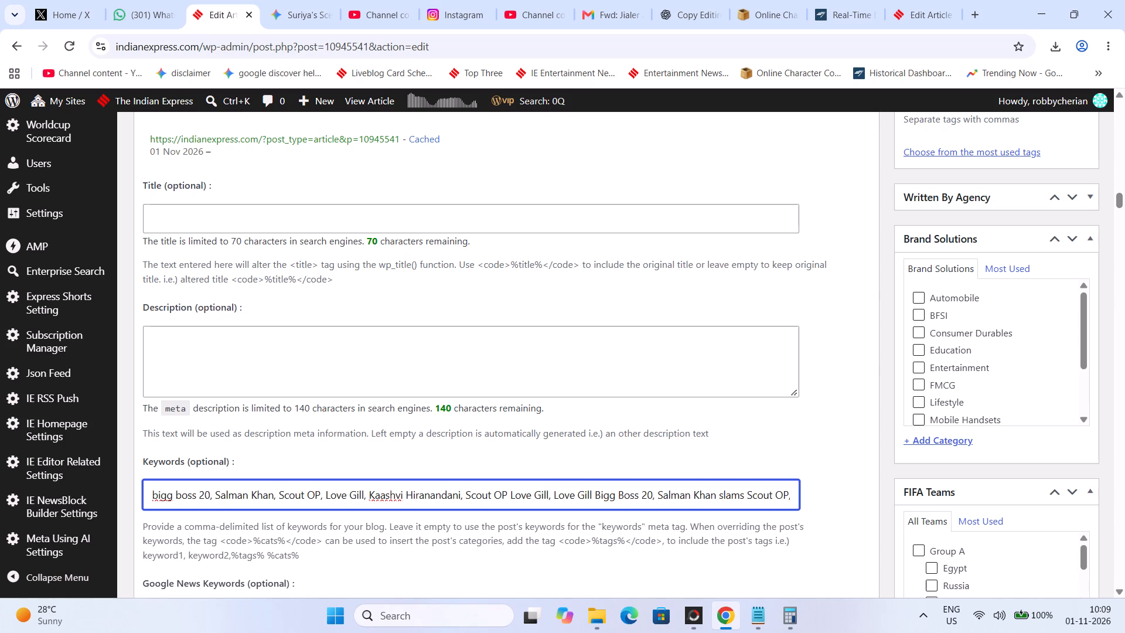
Delete everything after "Love Gill Bigg Boss 20," in the SEO keywords, from "Salman Khan slams Scout OP" through "Aamrapali Dubey".
{"action": "key", "text": "Right"}
{"action": "key", "text": "Right"}
{"action": "key", "text": "Right"}
{"action": "key", "text": "Right"}
{"action": "key", "text": "Right"}
{"action": "key", "text": "Right"}
{"action": "key", "text": "Right"}
{"action": "key", "text": "Right"}
{"action": "key", "text": "Right"}
{"action": "key", "text": "Right"}
{"action": "key", "text": "Right"}
{"action": "key", "text": "Right"}
{"action": "key", "text": "Right"}
{"action": "key", "text": "Right"}
{"action": "key", "text": "Right"}
{"action": "key", "text": "Left"}
{"action": "key", "text": "Delete"}
{"action": "key", "text": "Delete"}
{"action": "key", "text": "Delete"}
{"action": "key", "text": "Delete"}
{"action": "key", "text": "Delete"}
{"action": "key", "text": "Delete"}
{"action": "key", "text": "Delete"}
{"action": "key", "text": "Delete"}
{"action": "key", "text": "Delete"}
{"action": "key", "text": "Delete"}
{"action": "key", "text": "Delete"}
{"action": "key", "text": "Delete"}
{"action": "key", "text": "Delete"}
{"action": "key", "text": "Delete"}
{"action": "key", "text": "Delete"}
{"action": "key", "text": "Delete"}
{"action": "key", "text": "Delete"}
{"action": "key", "text": "Delete"}
{"action": "key", "text": "Delete"}
{"action": "key", "text": "Delete"}
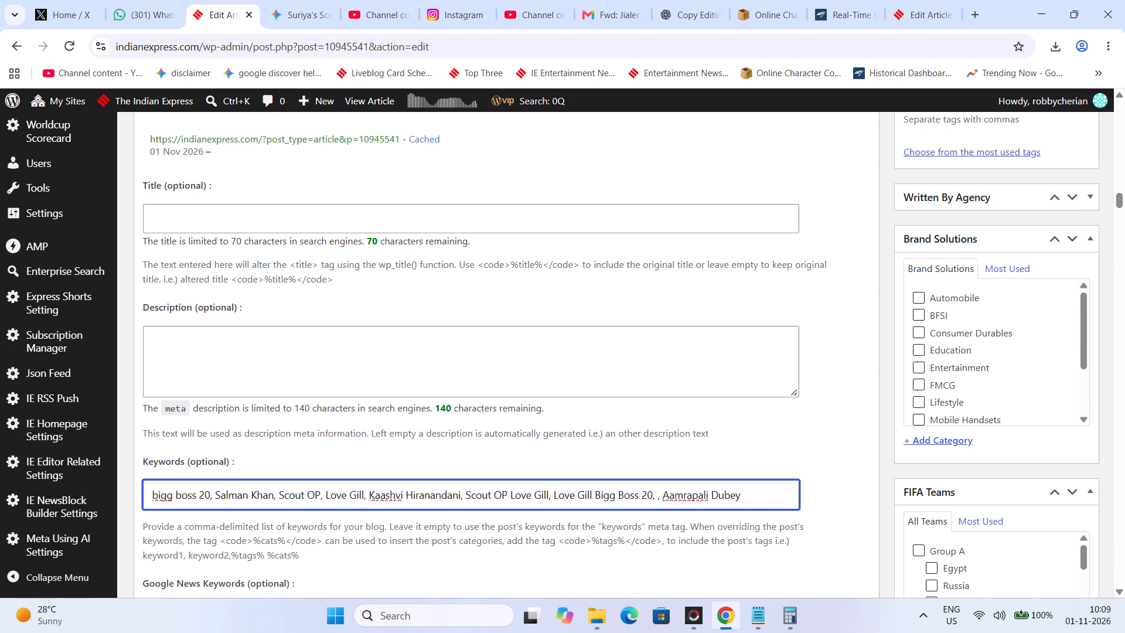
{"action": "key", "text": "Delete"}
{"action": "key", "text": "Delete"}
{"action": "key", "text": "Delete"}
{"action": "key", "text": "Delete"}
{"action": "key", "text": "Delete"}
{"action": "key", "text": "Delete"}
{"action": "key", "text": "Delete"}
{"action": "key", "text": "Delete"}
{"action": "key", "text": "Delete"}
{"action": "key", "text": "Delete"}
{"action": "key", "text": "Delete"}
{"action": "key", "text": "Delete"}
{"action": "key", "text": "Delete"}
{"action": "key", "text": "Delete"}
{"action": "key", "text": "Delete"}
{"action": "key", "text": "Delete"}
{"action": "key", "text": "Delete"}
Append "salman, kaashvi, scout op girlfriend" to the end of the SEO keywords.
{"action": "type", "text": "salman, kaas"}
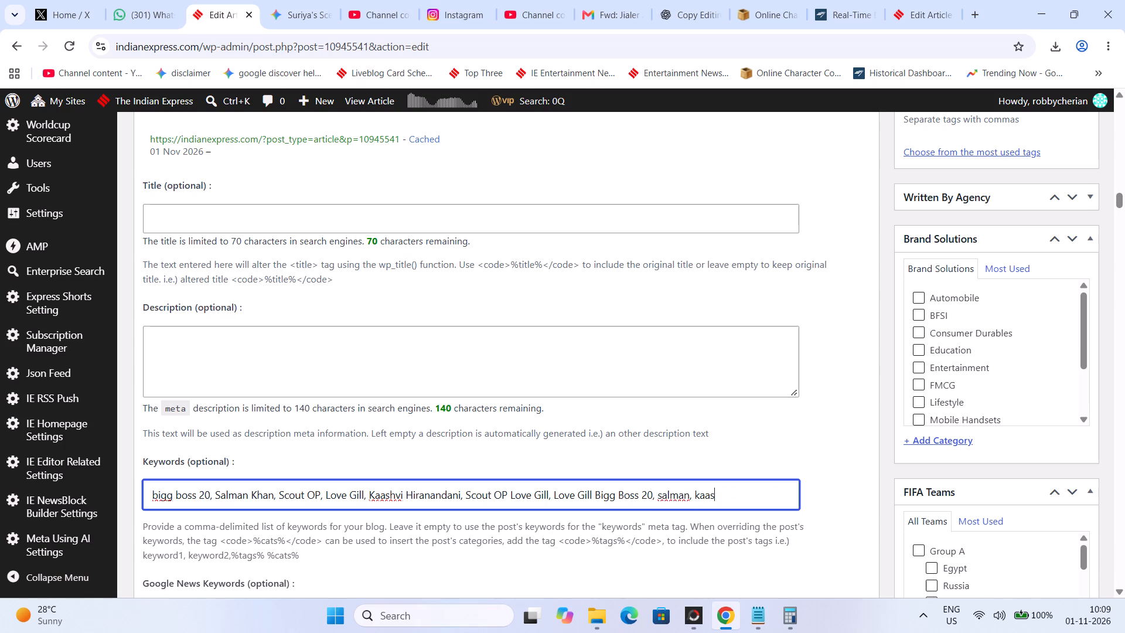
{"action": "type", "text": "hvi, lov"}
{"action": "key", "text": "BackSpace"}
{"action": "key", "text": "BackSpace"}
{"action": "key", "text": "BackSpace"}
{"action": "type", "text": "sco"}
{"action": "type", "text": "ut op girlfriend"}
Copy the complete SEO keyword list into the Google News Keywords field.
{"action": "key", "text": "ctrl+a"}
{"action": "key", "text": "ctrl+c"}
{"action": "key", "text": "Tab"}
{"action": "key", "text": "ctrl+v"}
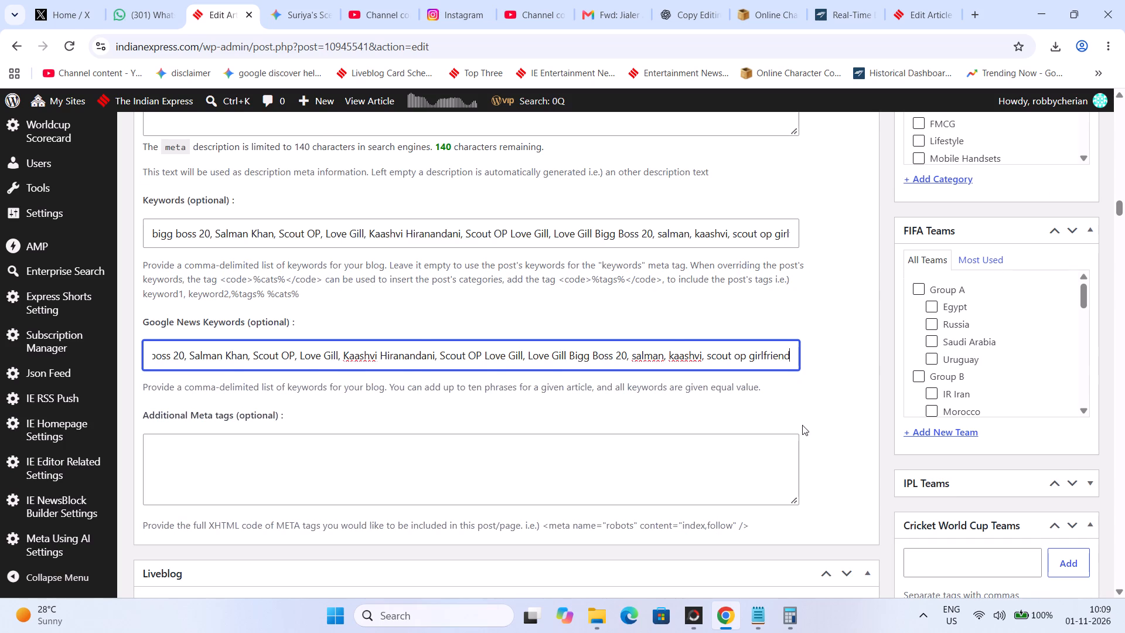
{"action": "left_click_drag", "start_coordinate": [1123, 212], "coordinate": [1124, 81]}
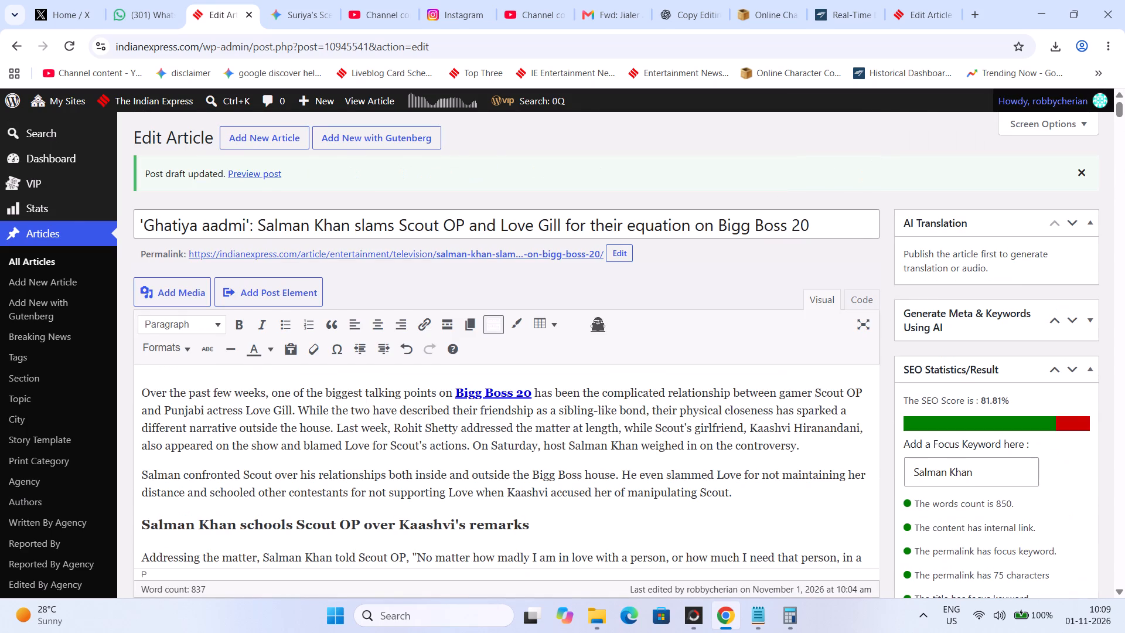
{"action": "scroll", "coordinate": [709, 428], "scroll_direction": "down", "scroll_amount": 20}
{"action": "scroll", "coordinate": [709, 433], "scroll_direction": "down", "scroll_amount": 11}
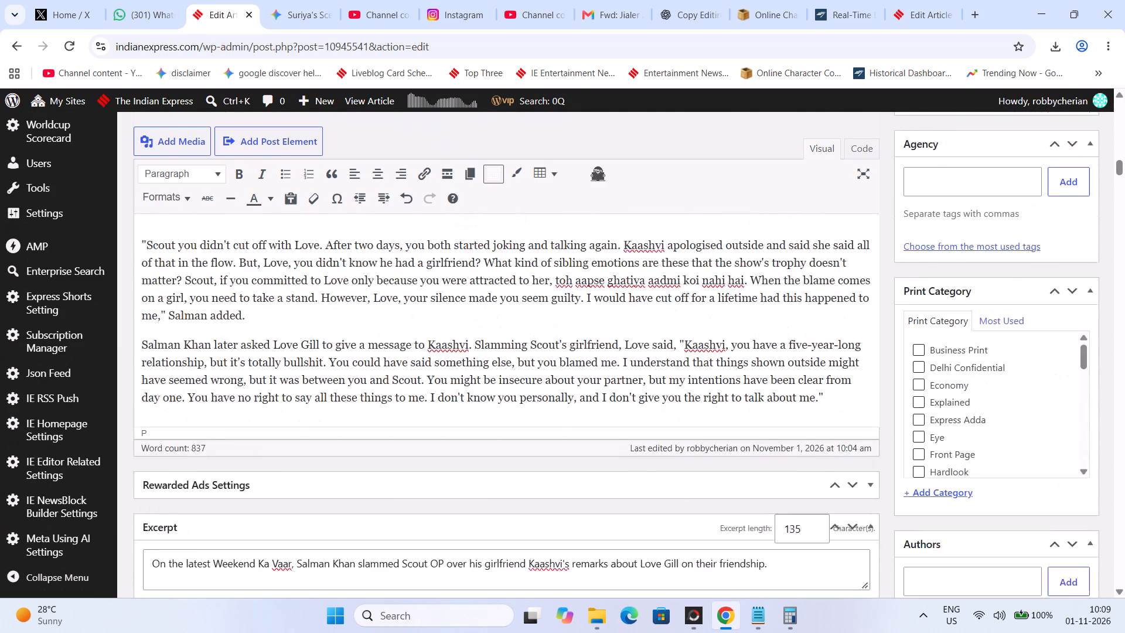
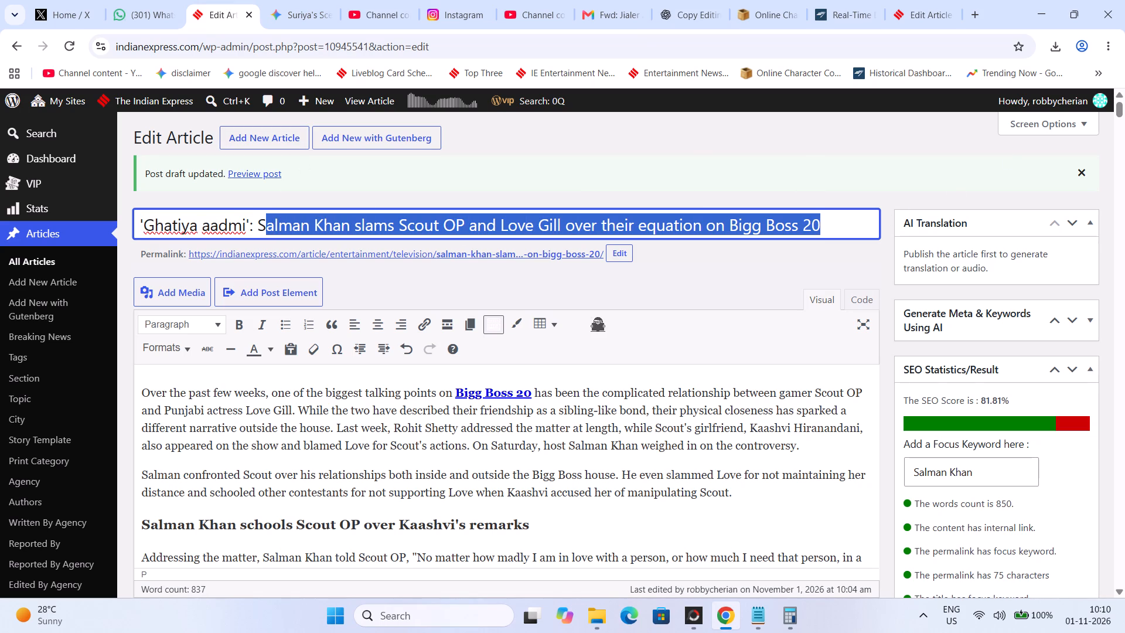
{"action": "left_click_drag", "start_coordinate": [263, 226], "coordinate": [261, 227]}
{"action": "key", "text": "ctrl+c"}
{"action": "left_click", "coordinate": [625, 253]}
{"action": "triple_click", "coordinate": [547, 253]}
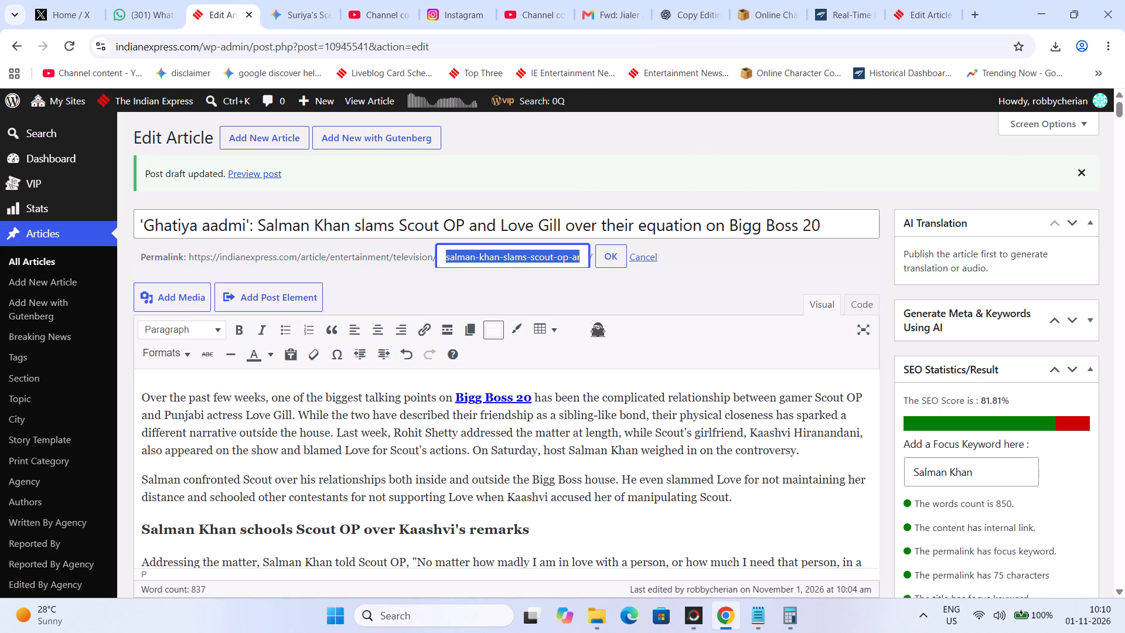
{"action": "key", "text": "ctrl+v"}
{"action": "left_click", "coordinate": [609, 249]}
Return to the Alternate Heading and Alternate Excerpt among the article's homepage override fields.
{"action": "left_click_drag", "start_coordinate": [1124, 111], "coordinate": [1124, 632]}
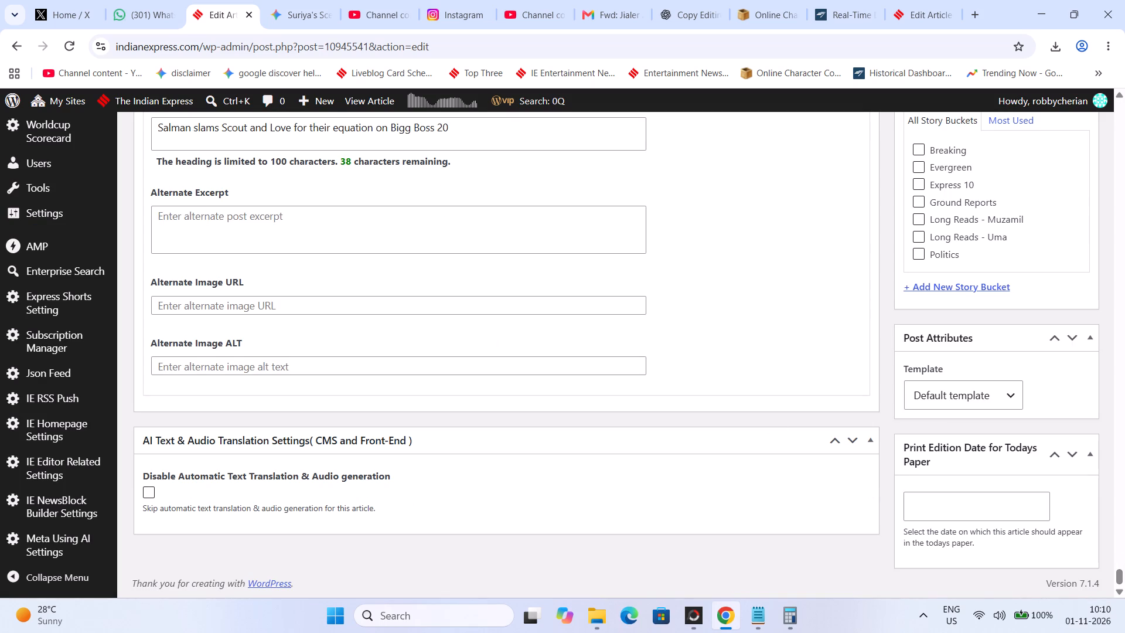
Replace "for" with "over" in the Alternate Heading, making it "Salman slams Scout and Love over their equation on Bigg Boss 20".
{"action": "scroll", "coordinate": [333, 273], "scroll_direction": "up", "scroll_amount": 2}
{"action": "left_click_drag", "start_coordinate": [302, 273], "coordinate": [294, 274]}
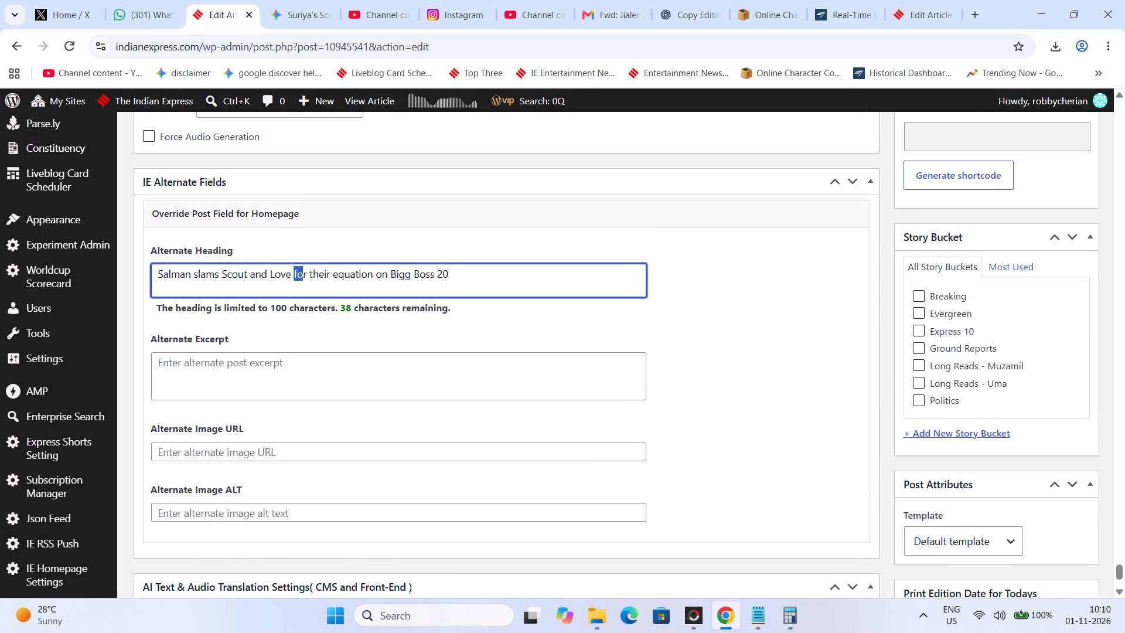
{"action": "left_click_drag", "start_coordinate": [294, 274], "coordinate": [294, 274]}
{"action": "key", "text": "Delete"}
{"action": "key", "text": "Delete"}
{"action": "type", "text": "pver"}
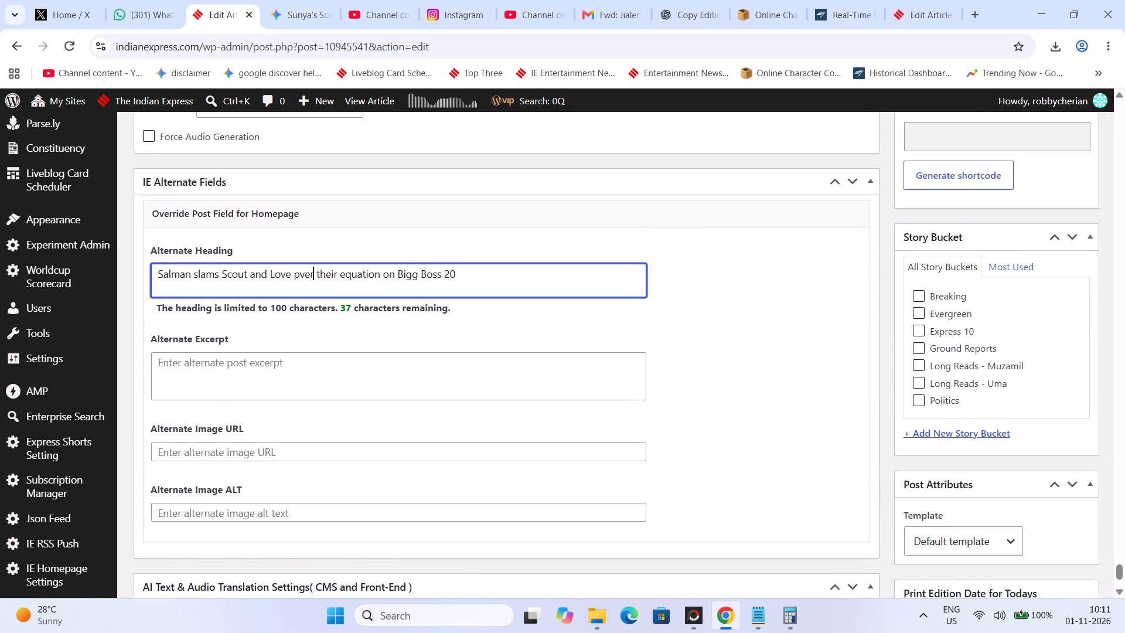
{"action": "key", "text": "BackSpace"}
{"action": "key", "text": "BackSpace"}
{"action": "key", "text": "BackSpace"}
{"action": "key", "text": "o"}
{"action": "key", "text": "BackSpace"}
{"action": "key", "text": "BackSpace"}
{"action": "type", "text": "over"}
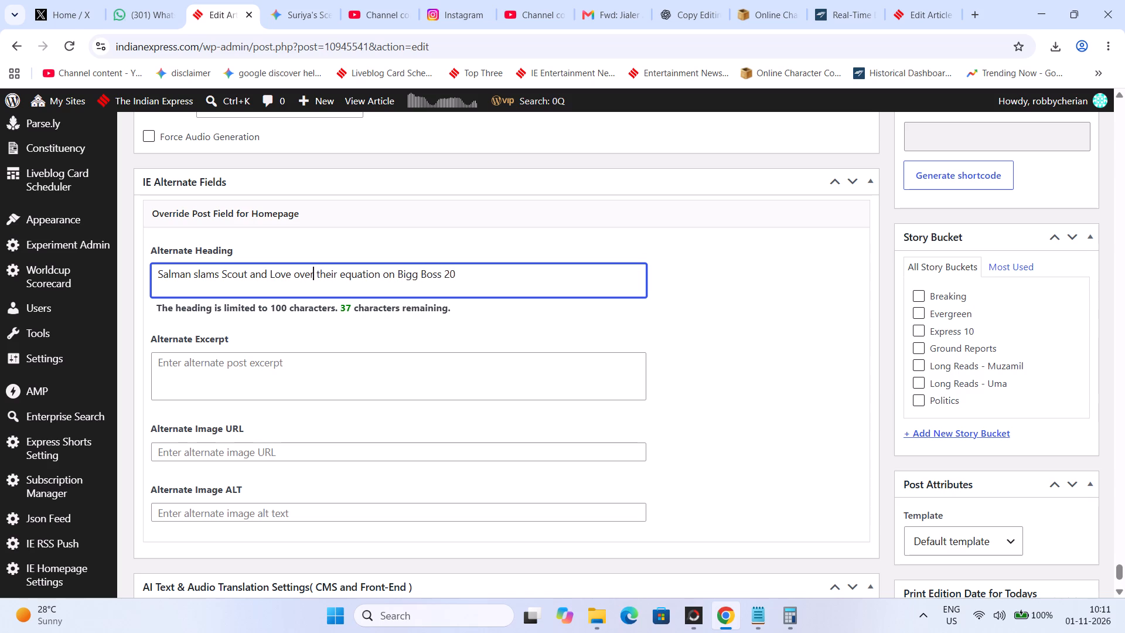
{"action": "left_click", "coordinate": [1124, 297]}
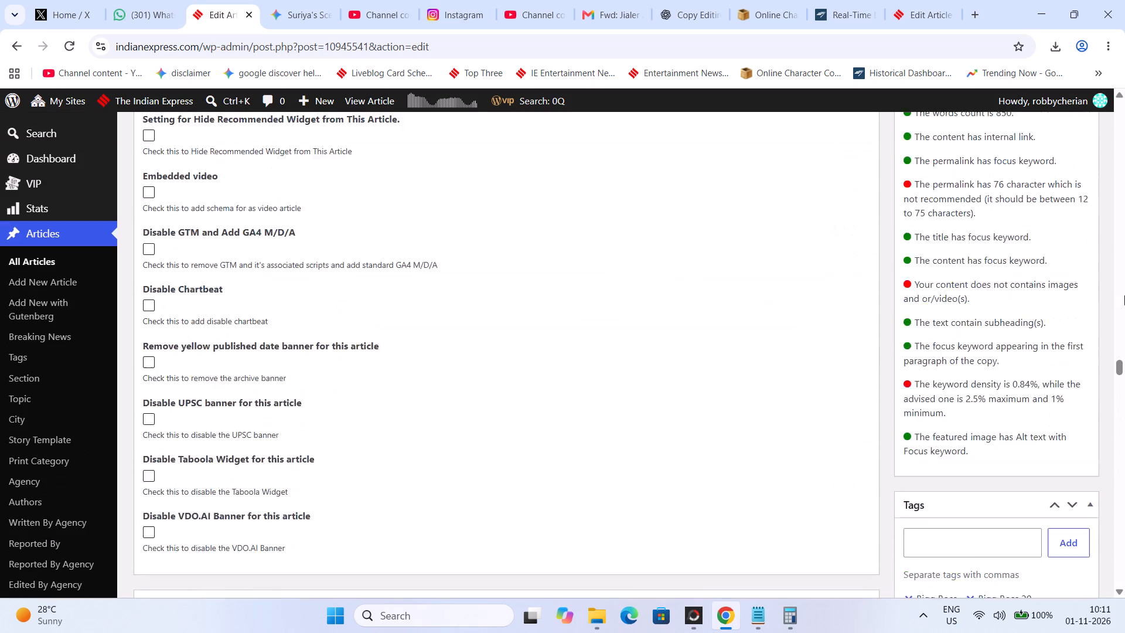
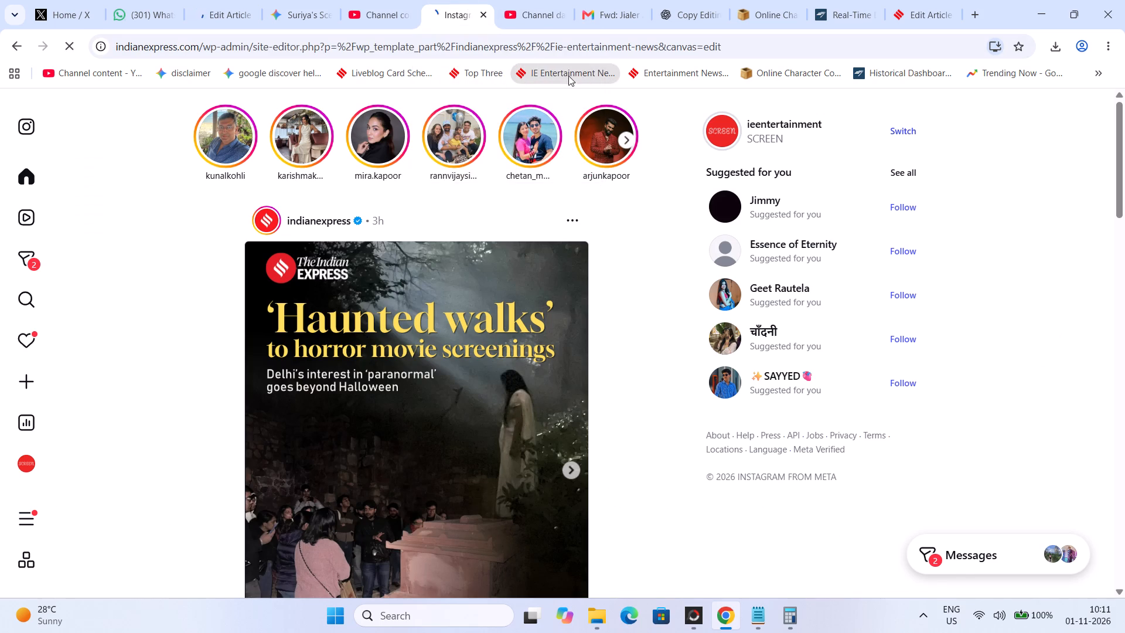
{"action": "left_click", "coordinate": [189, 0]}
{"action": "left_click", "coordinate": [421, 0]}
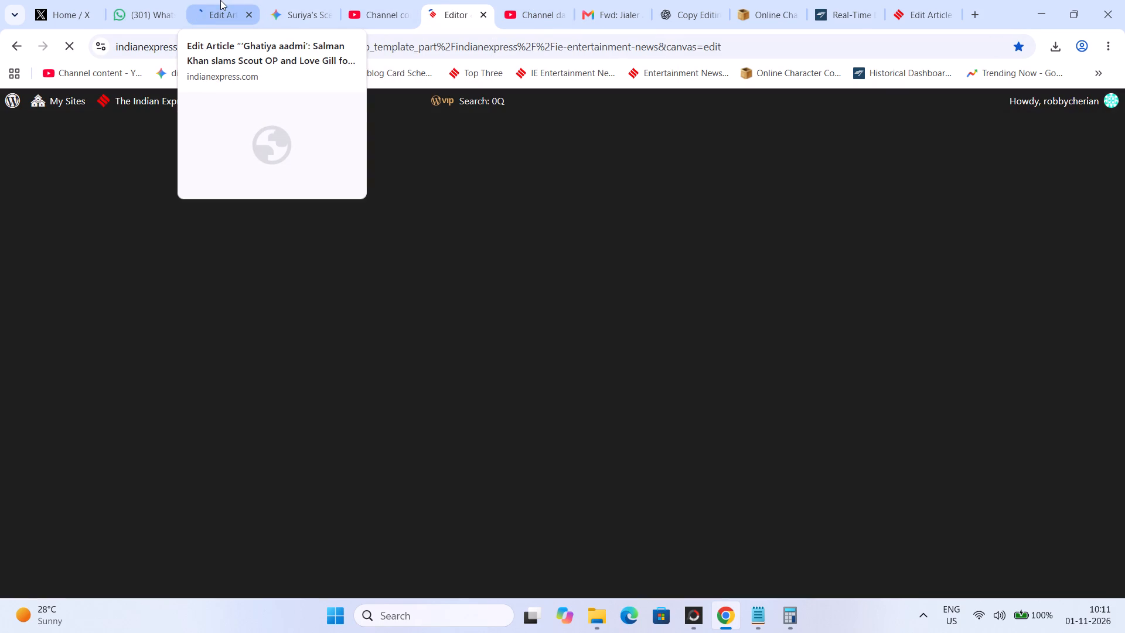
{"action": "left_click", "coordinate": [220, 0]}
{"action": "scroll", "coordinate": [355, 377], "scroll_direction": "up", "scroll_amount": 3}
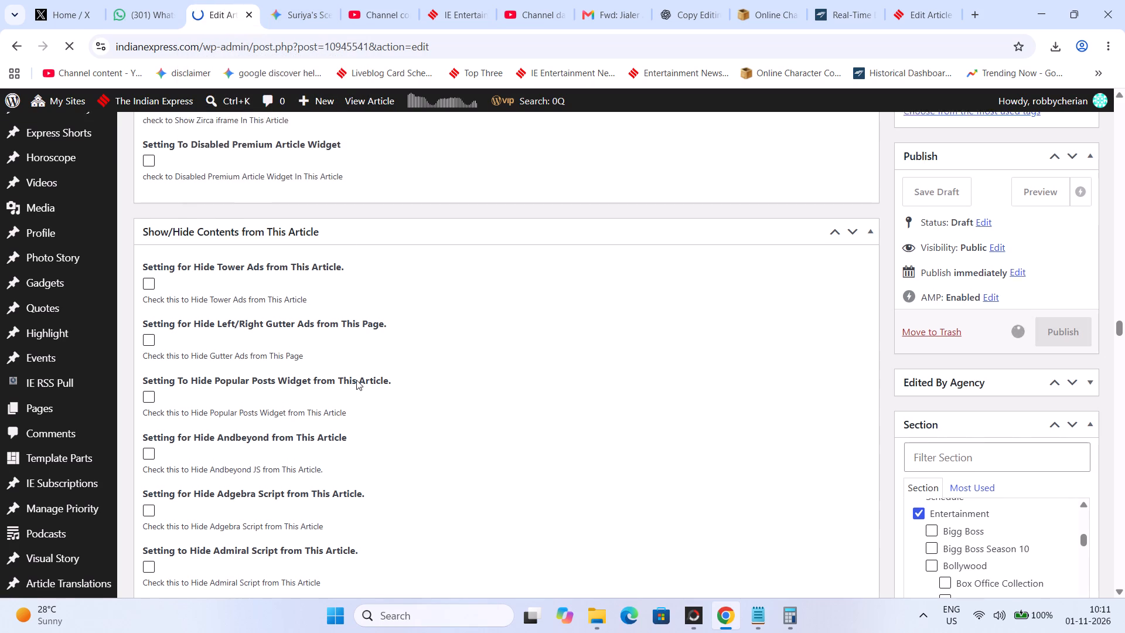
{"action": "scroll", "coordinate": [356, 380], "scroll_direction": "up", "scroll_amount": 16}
Open the Hindustan Times entertainment page in place of the Jailer 2 article editor and look through its latest headlines.
{"action": "left_click", "coordinate": [922, 0]}
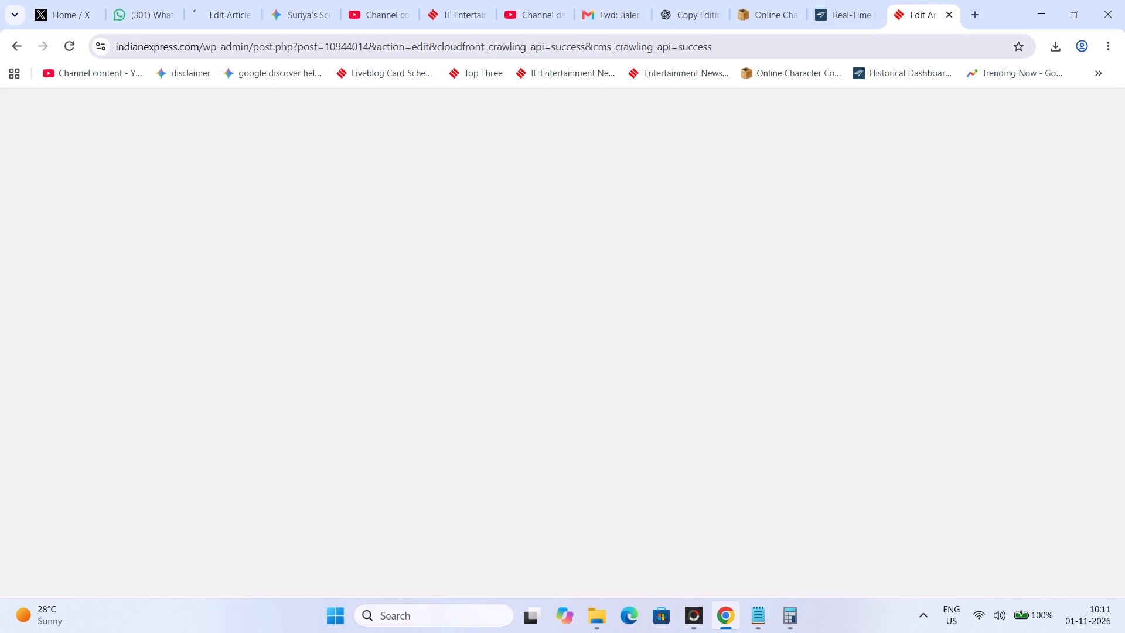
{"action": "left_click", "coordinate": [892, 49]}
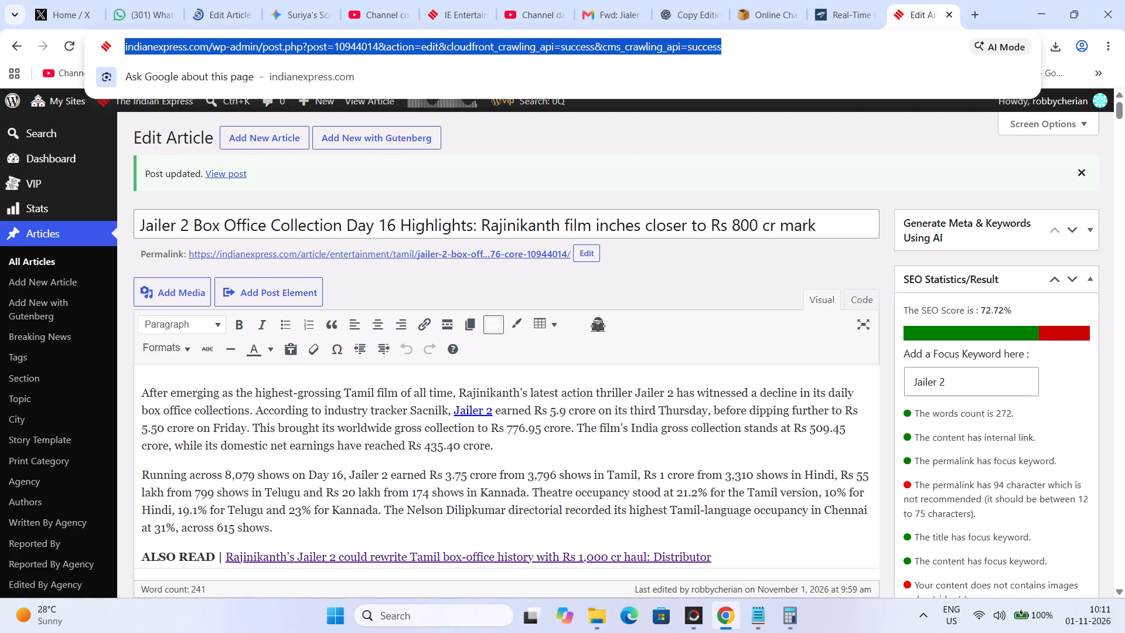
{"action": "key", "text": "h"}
{"action": "left_click", "coordinate": [908, 85]}
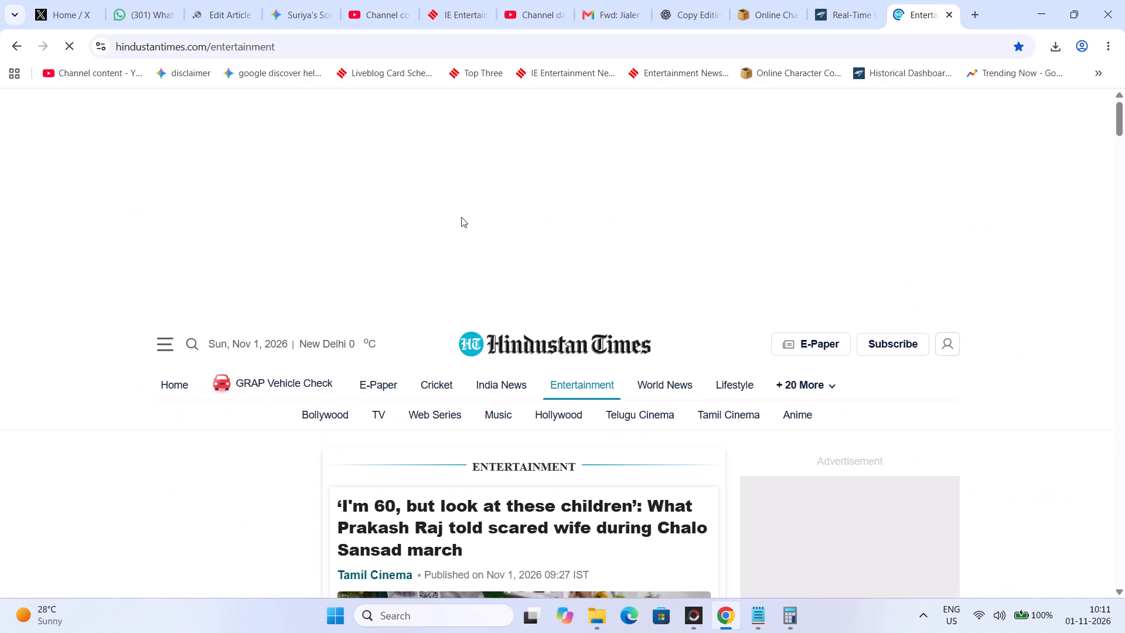
{"action": "scroll", "coordinate": [469, 327], "scroll_direction": "down", "scroll_amount": 4}
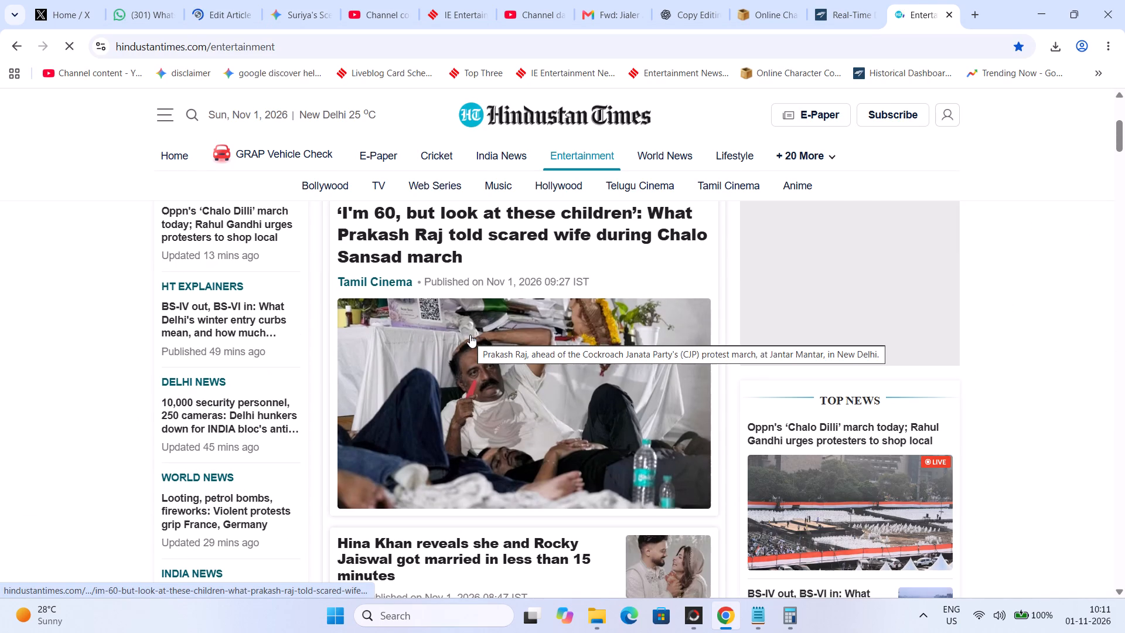
{"action": "scroll", "coordinate": [470, 335], "scroll_direction": "down", "scroll_amount": 3}
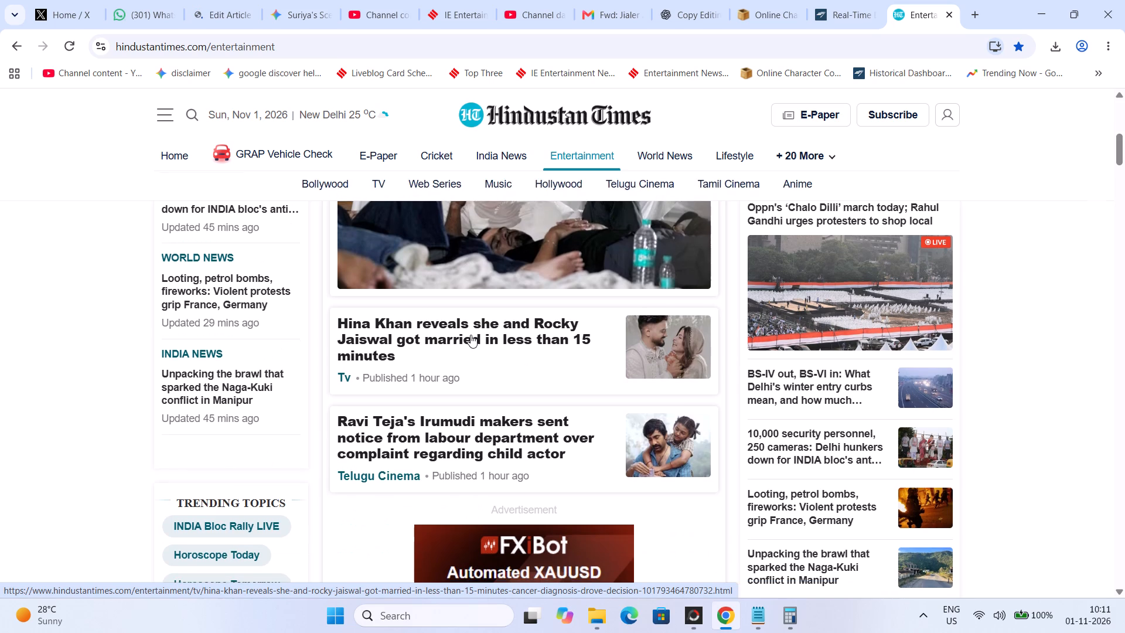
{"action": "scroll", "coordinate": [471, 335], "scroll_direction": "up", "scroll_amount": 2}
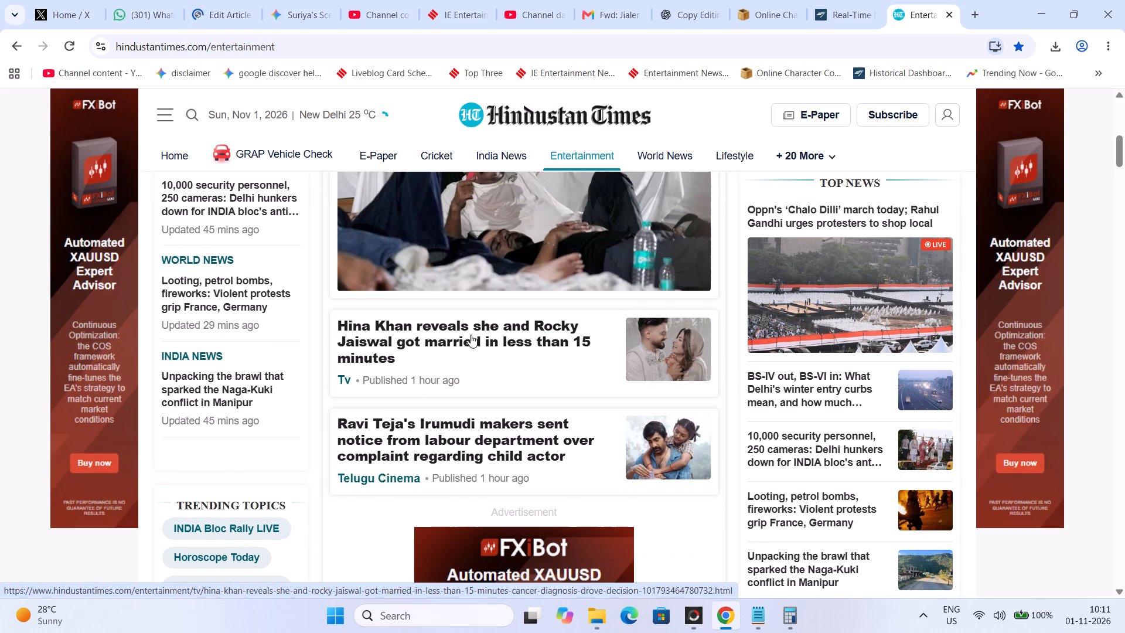
Return to the article editor and accept the Express Shorts offer to generate and edit a summary for the published story.
{"action": "left_click", "coordinate": [197, 0]}
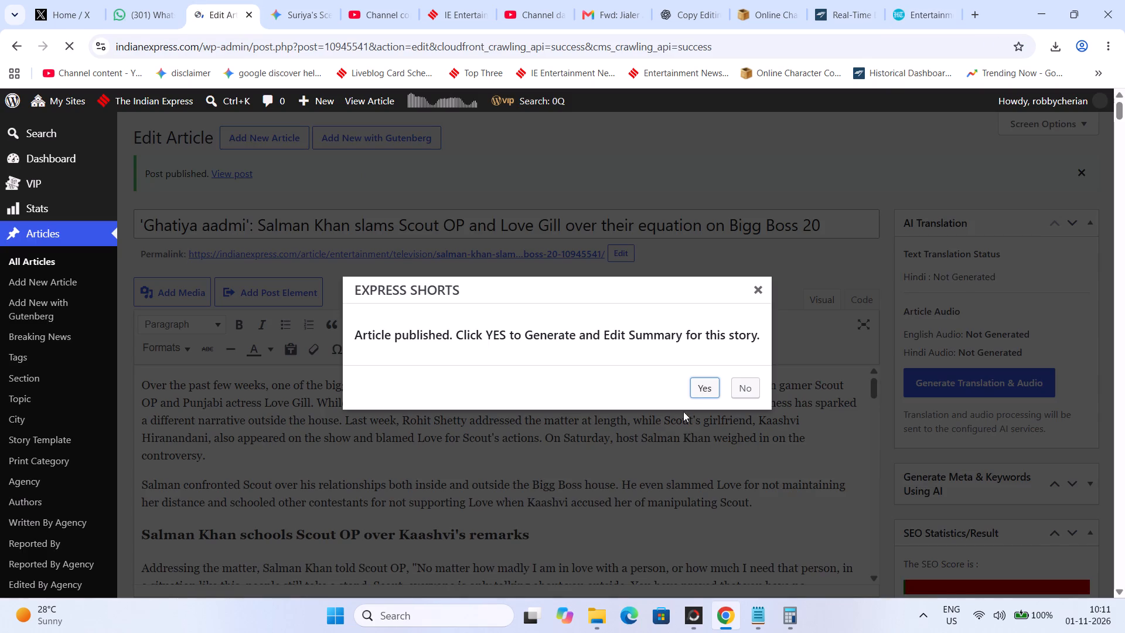
{"action": "left_click", "coordinate": [705, 384]}
Open the published Salman Khan post from the article editor and copy its full web address.
{"action": "left_click", "coordinate": [214, 0]}
{"action": "left_click", "coordinate": [231, 172]}
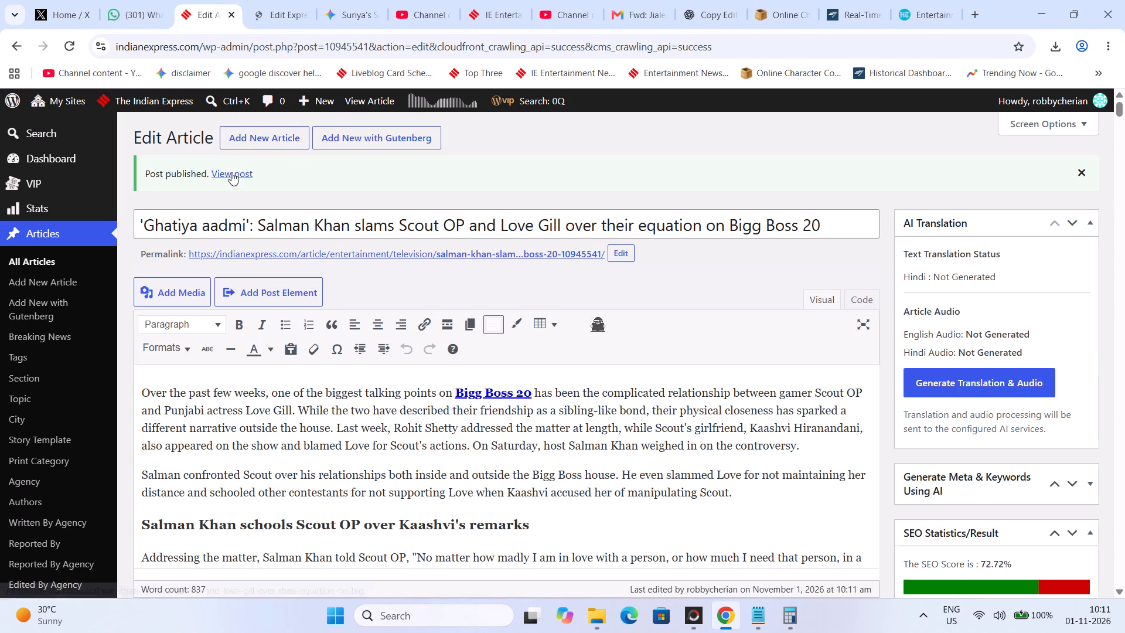
{"action": "left_click", "coordinate": [473, 51]}
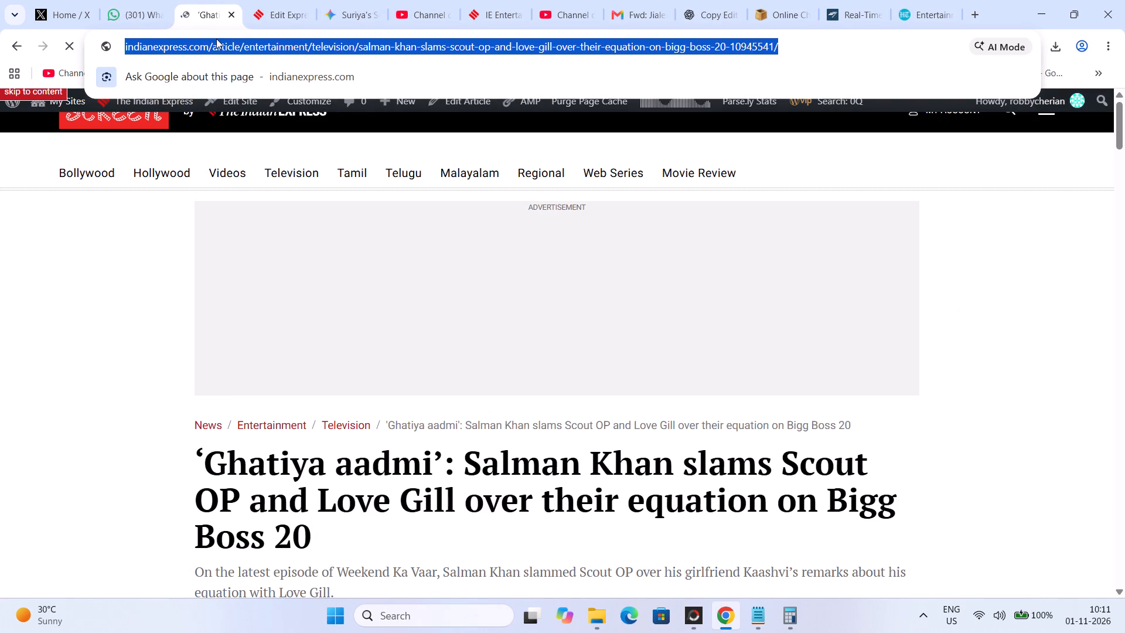
{"action": "key", "text": "ctrl+c"}
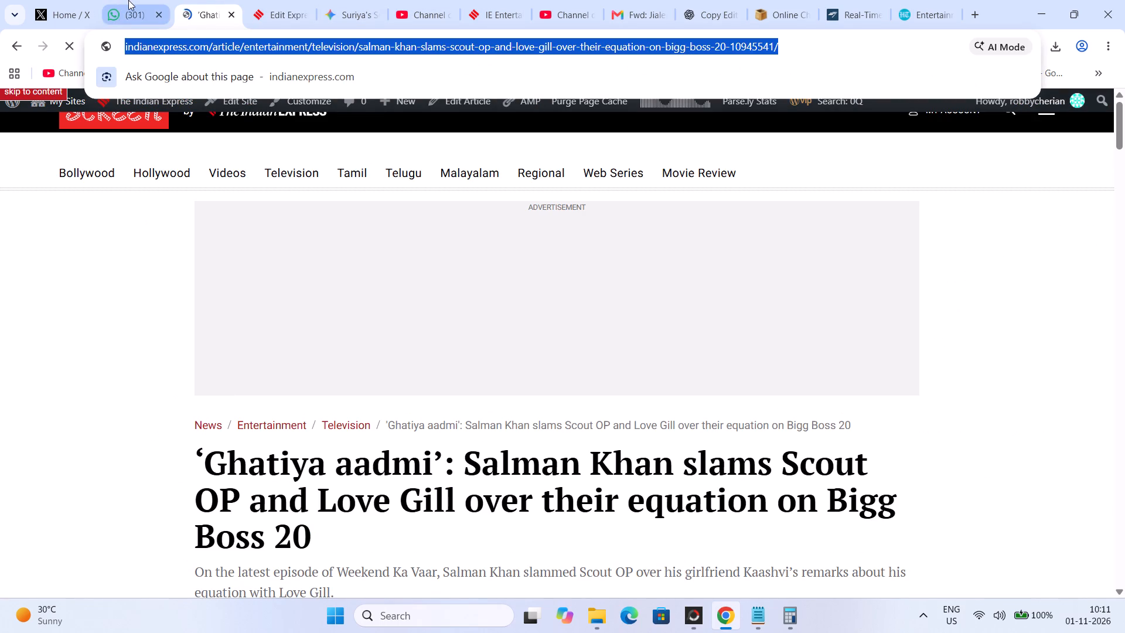